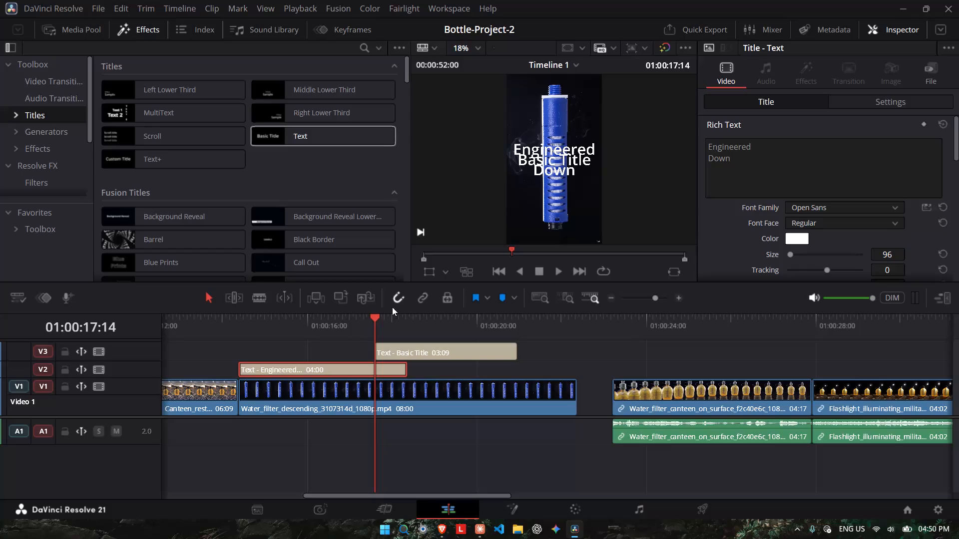
Scrub the timeline around the overlap of the "Engineered Down" and "Basic Title" captions to examine how they appear together.
{"action": "scroll", "coordinate": [347, 330], "scroll_direction": "right", "scroll_amount": 1}
{"action": "scroll", "coordinate": [458, 310], "scroll_direction": "left", "scroll_amount": 1}
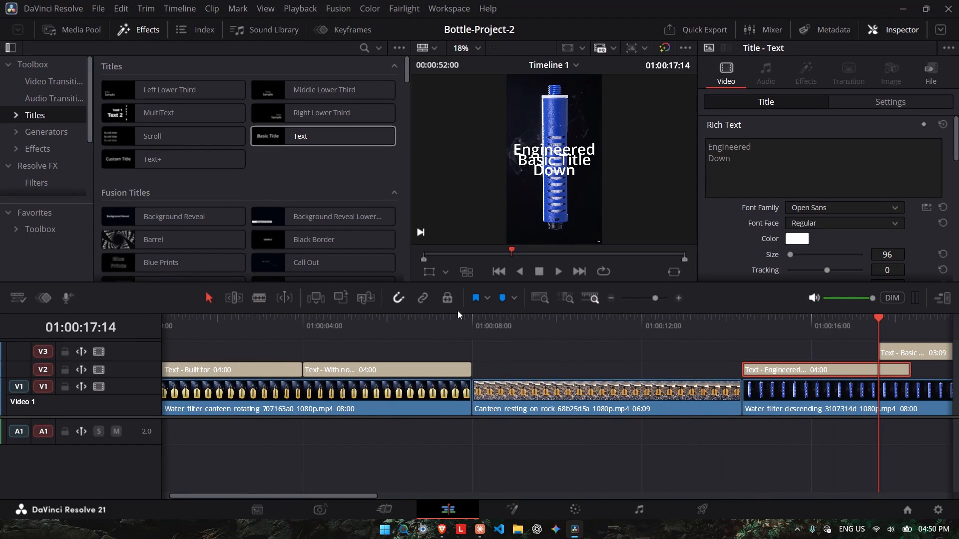
{"action": "scroll", "coordinate": [458, 310], "scroll_direction": "left", "scroll_amount": 1}
{"action": "scroll", "coordinate": [463, 358], "scroll_direction": "left", "scroll_amount": 1}
{"action": "scroll", "coordinate": [463, 358], "scroll_direction": "right", "scroll_amount": 1}
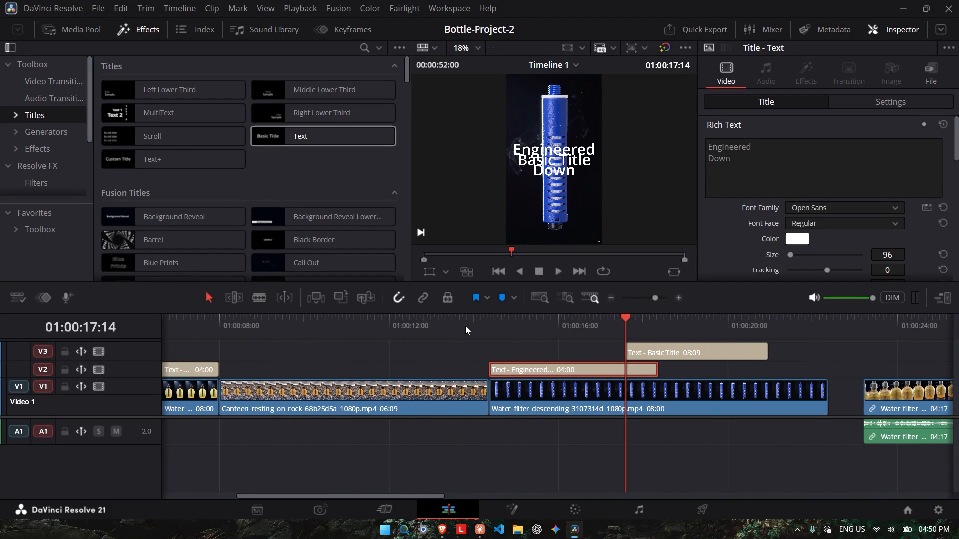
{"action": "left_click_drag", "start_coordinate": [471, 318], "coordinate": [579, 311]}
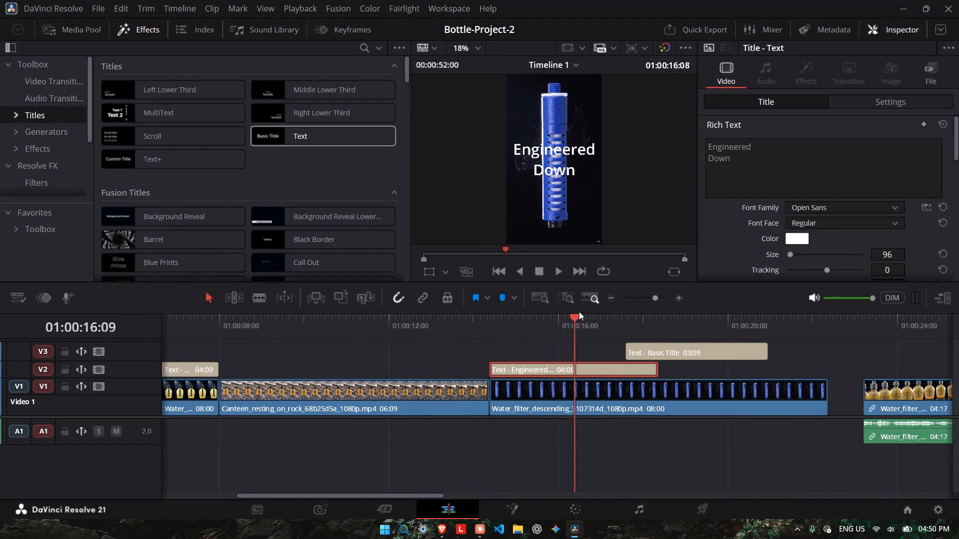
{"action": "left_click_drag", "start_coordinate": [579, 311], "coordinate": [636, 316]}
{"action": "scroll", "coordinate": [636, 316], "scroll_direction": "left", "scroll_amount": 1}
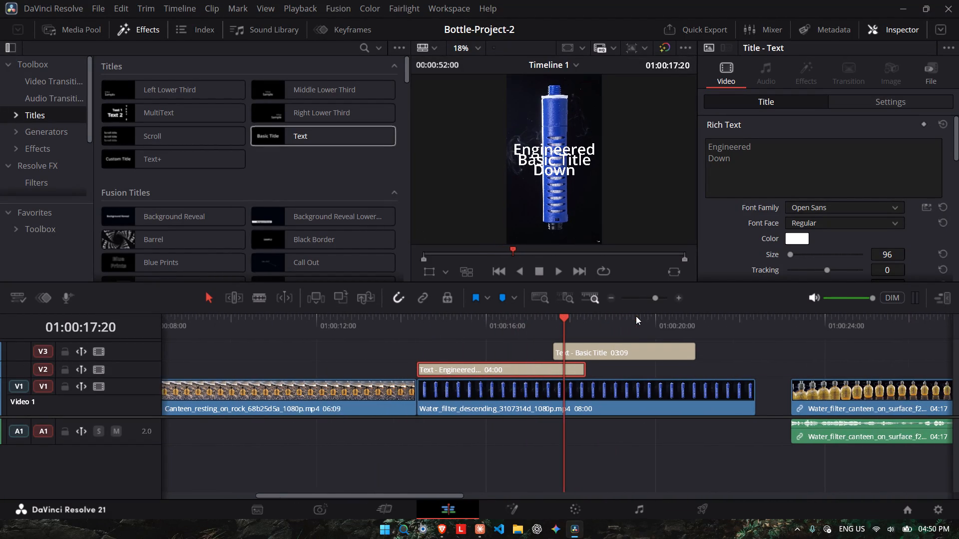
{"action": "scroll", "coordinate": [636, 316], "scroll_direction": "left", "scroll_amount": 1}
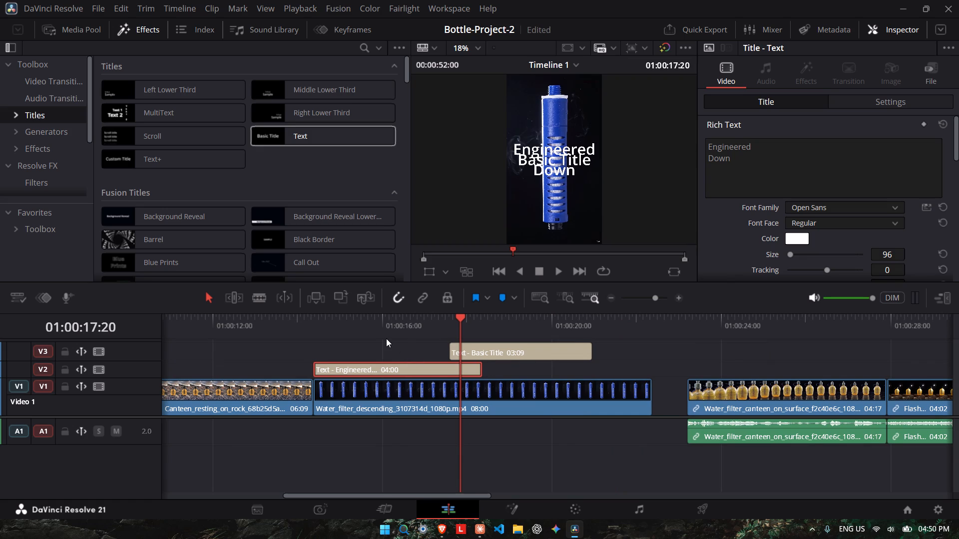
Reposition the "Engineered Down" title over the blue filter clip to X 548 and Y 1281.
{"action": "left_click", "coordinate": [401, 321]}
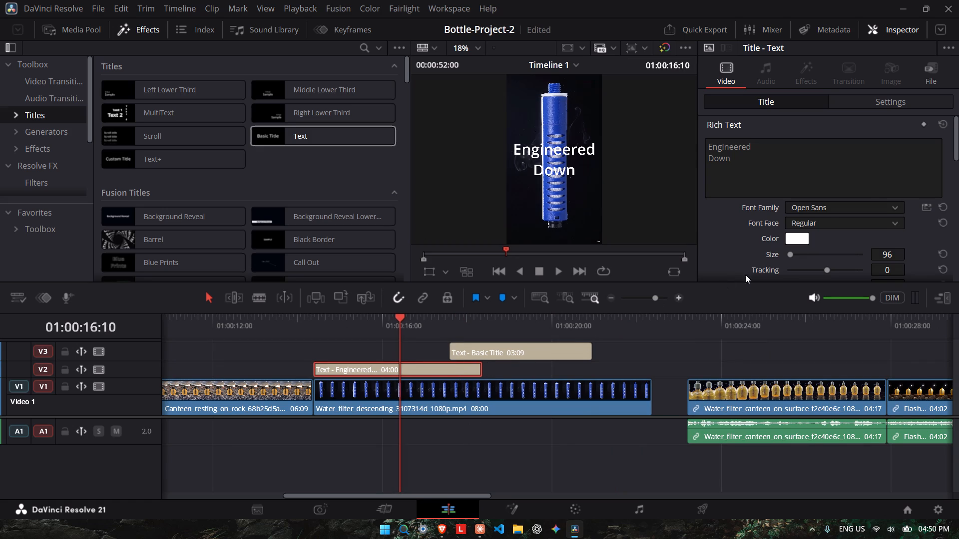
{"action": "scroll", "coordinate": [829, 222], "scroll_direction": "down", "scroll_amount": 1}
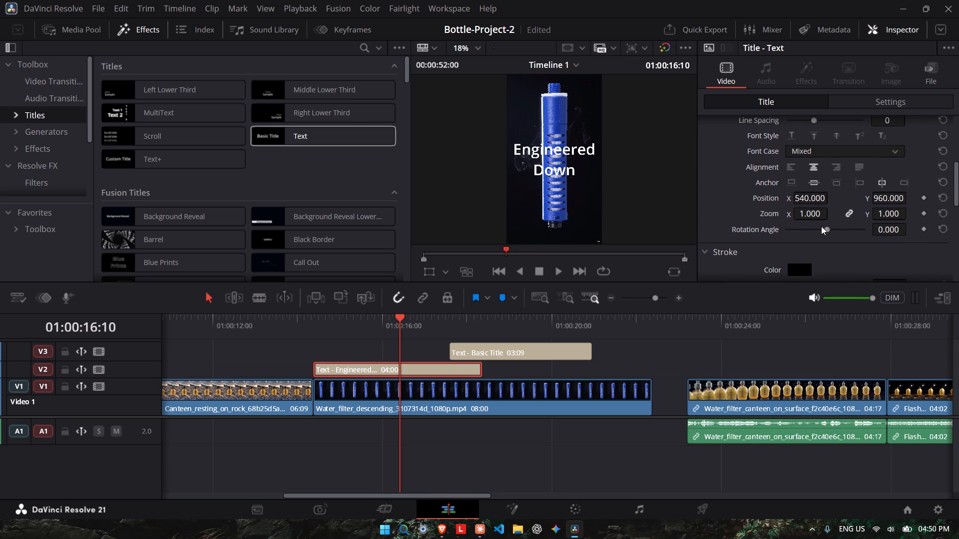
{"action": "scroll", "coordinate": [814, 211], "scroll_direction": "up", "scroll_amount": 1}
{"action": "scroll", "coordinate": [813, 225], "scroll_direction": "down", "scroll_amount": 1}
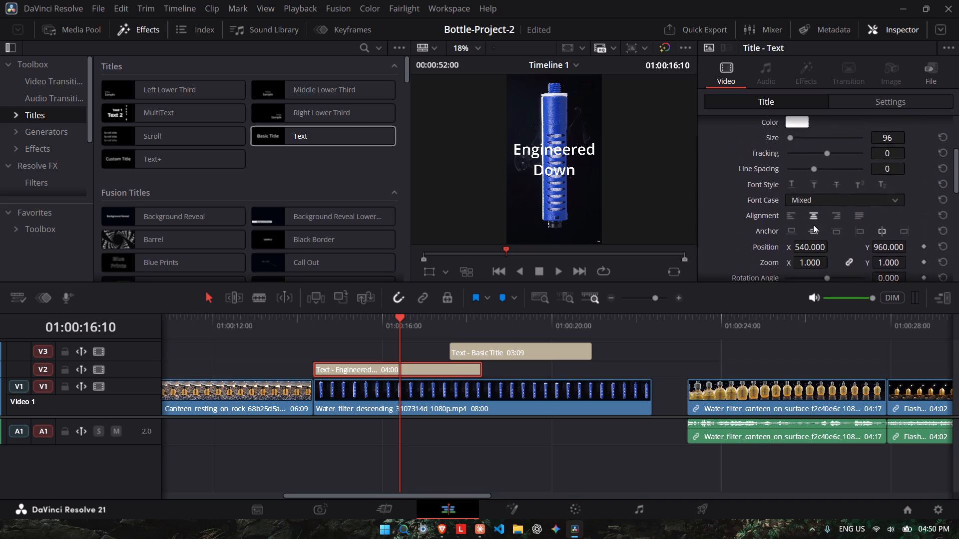
{"action": "scroll", "coordinate": [813, 225], "scroll_direction": "down", "scroll_amount": 1}
{"action": "left_click_drag", "start_coordinate": [802, 205], "coordinate": [807, 206]}
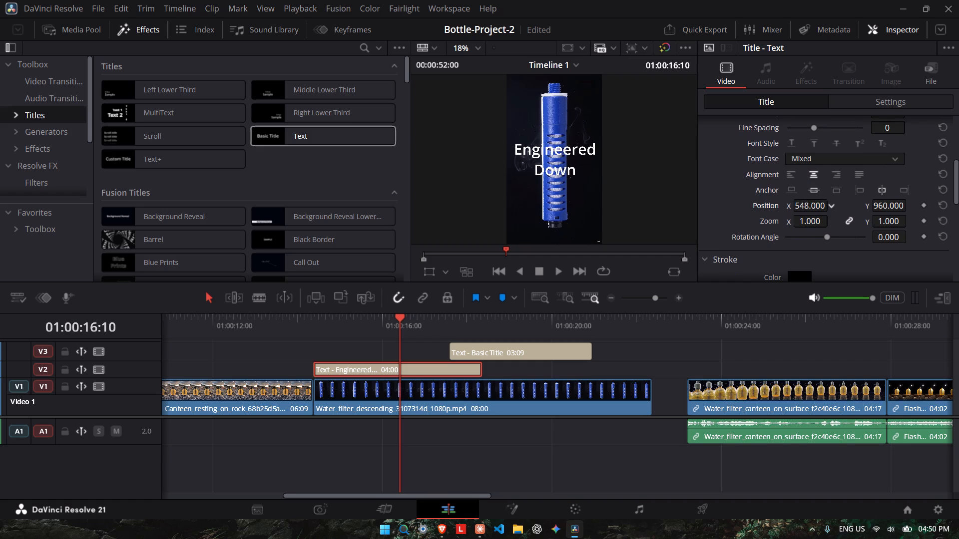
{"action": "left_click_drag", "start_coordinate": [807, 206], "coordinate": [807, 206]}
{"action": "right_click", "coordinate": [800, 207]}
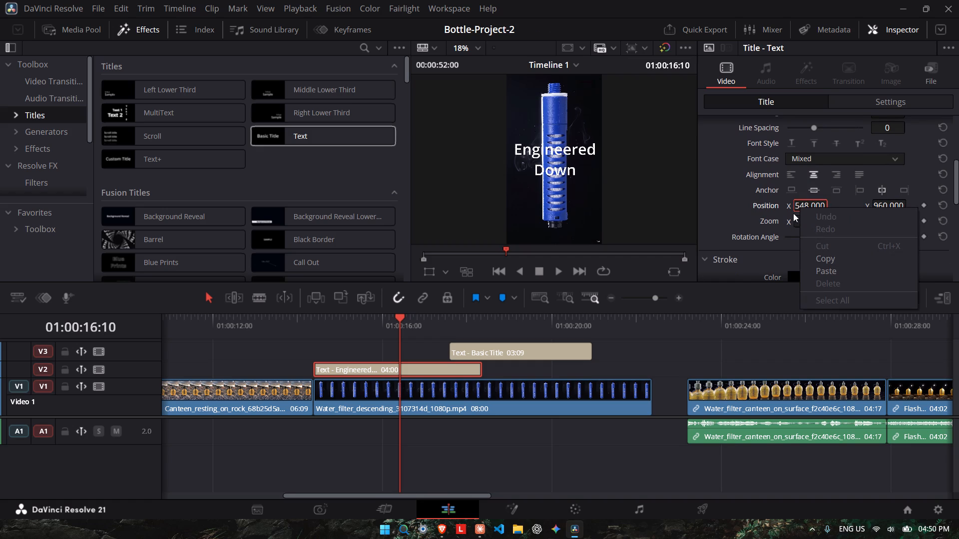
{"action": "left_click", "coordinate": [748, 208]}
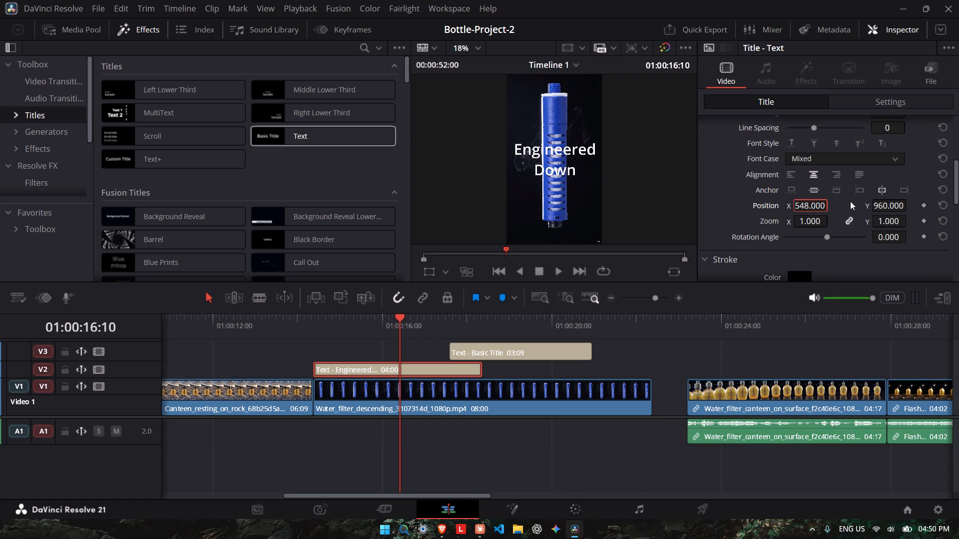
{"action": "left_click_drag", "start_coordinate": [888, 204], "coordinate": [481, 269]}
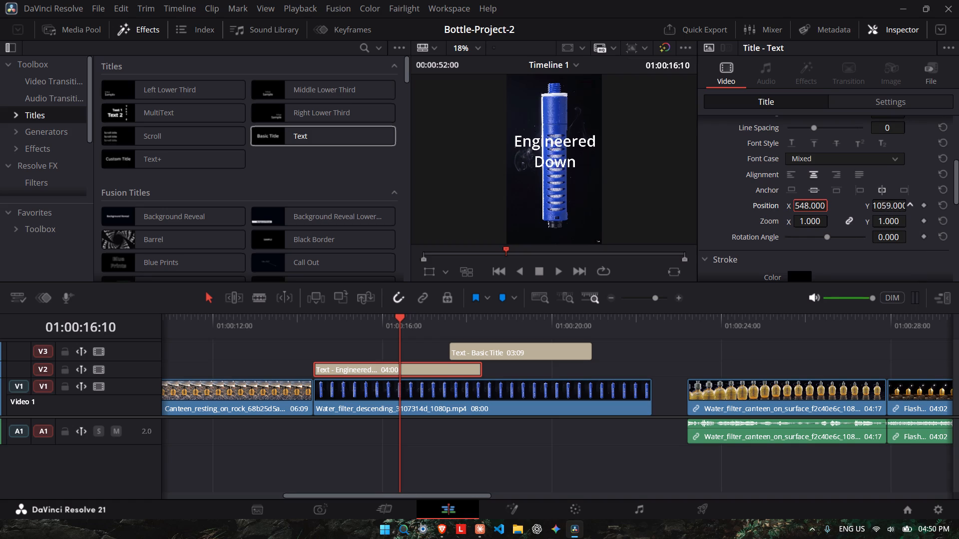
{"action": "left_click_drag", "start_coordinate": [481, 269], "coordinate": [615, 248]}
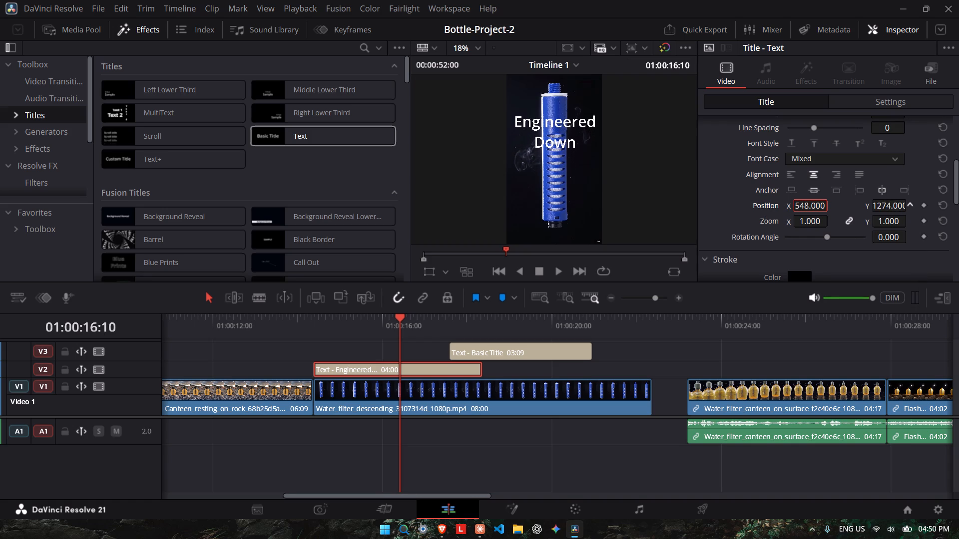
{"action": "left_click_drag", "start_coordinate": [615, 248], "coordinate": [620, 248]}
Move the "Basic Title" clip on V3 about 18 frames earlier and extend its end to a duration of 03:16.
{"action": "left_click", "coordinate": [458, 325]}
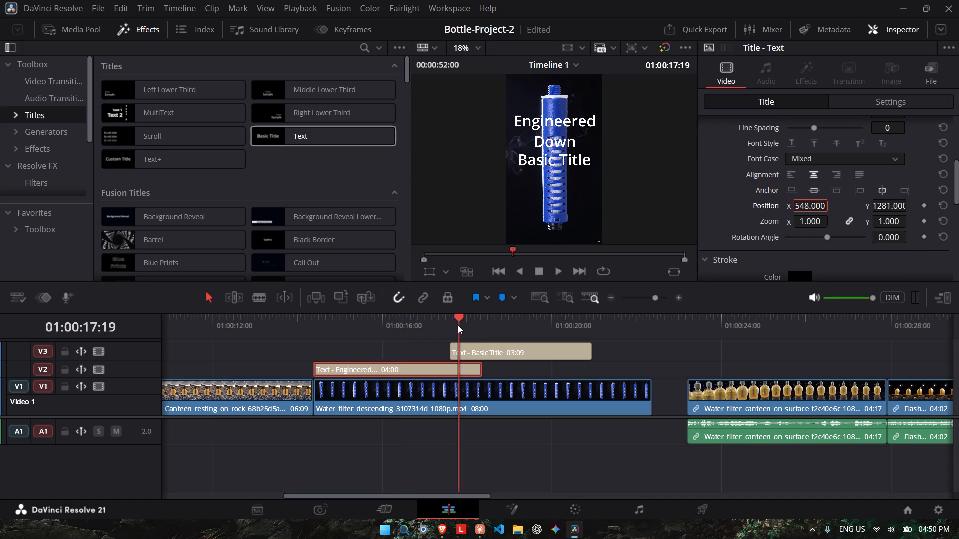
{"action": "left_click_drag", "start_coordinate": [458, 325], "coordinate": [465, 324]}
{"action": "left_click_drag", "start_coordinate": [465, 324], "coordinate": [453, 327]}
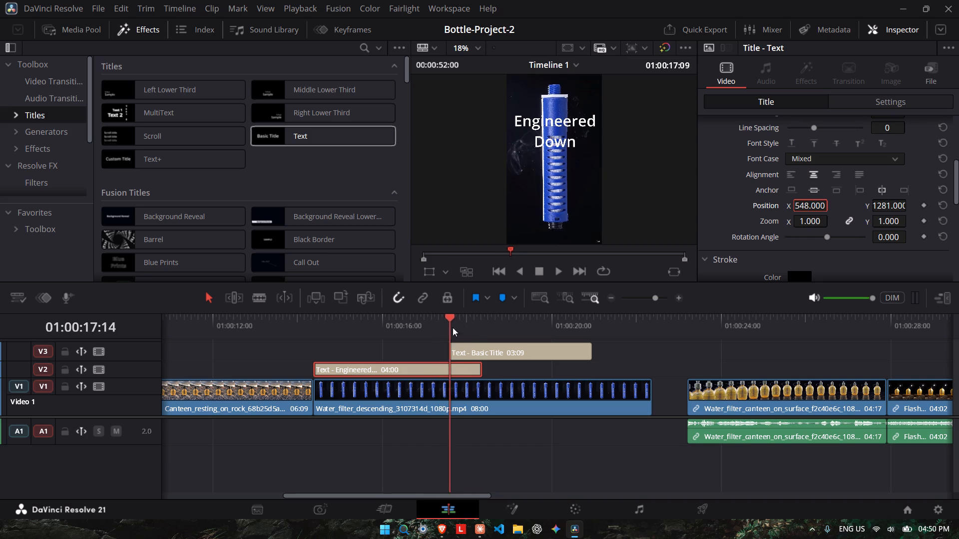
{"action": "left_click_drag", "start_coordinate": [453, 327], "coordinate": [515, 298]}
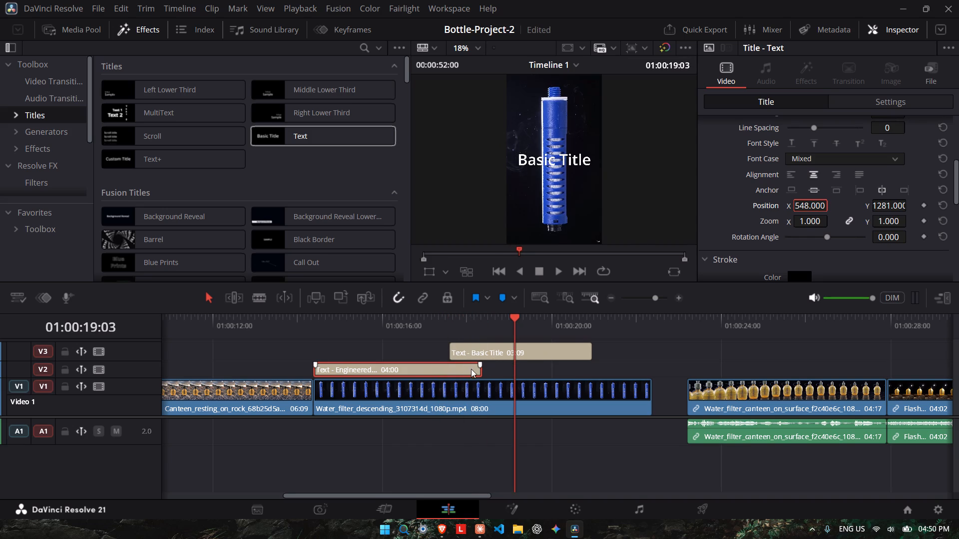
{"action": "left_click_drag", "start_coordinate": [473, 349], "coordinate": [440, 352]}
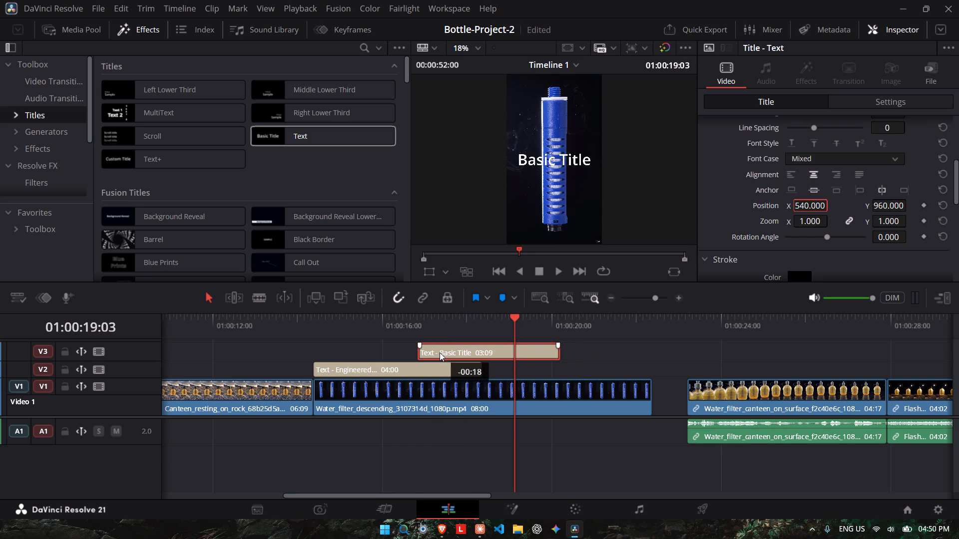
{"action": "left_click_drag", "start_coordinate": [440, 352], "coordinate": [438, 352]}
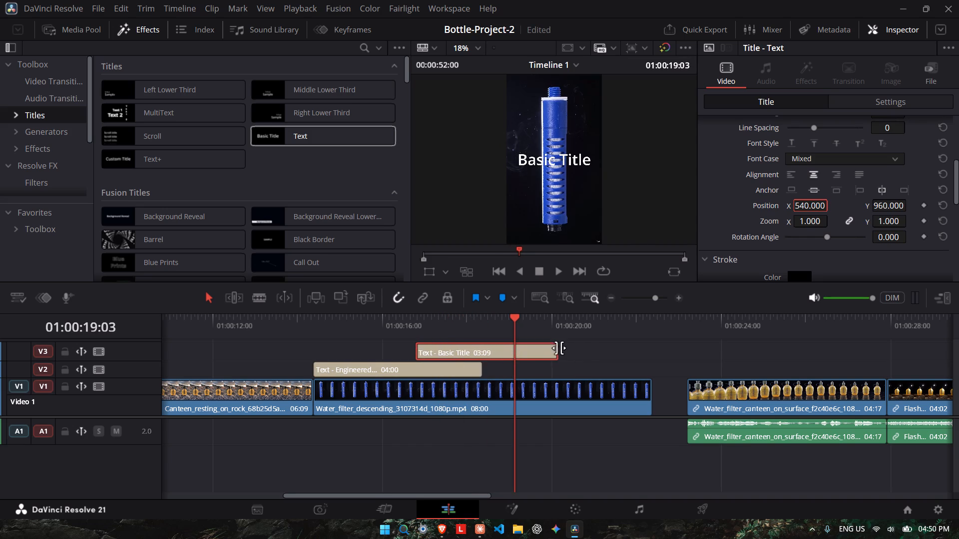
{"action": "left_click_drag", "start_coordinate": [557, 352], "coordinate": [571, 352]}
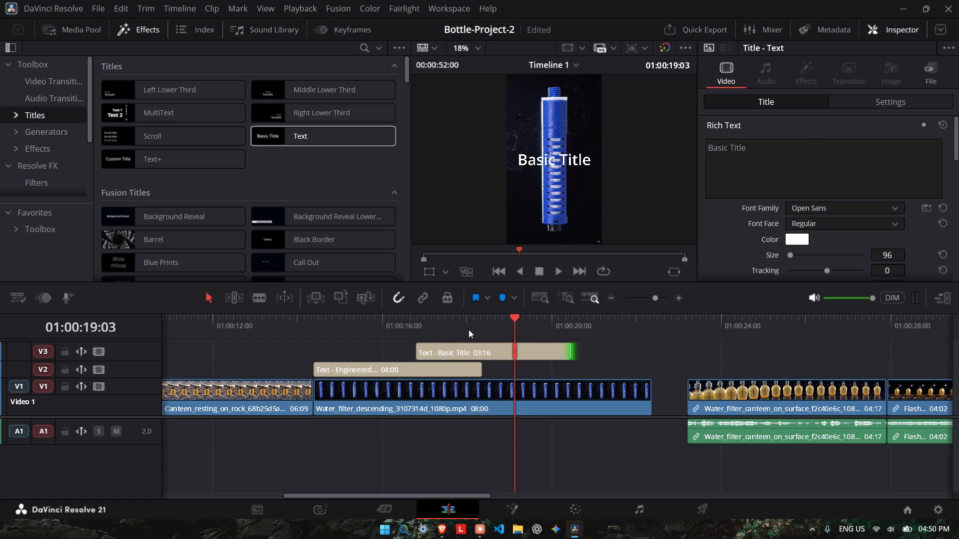
{"action": "left_click_drag", "start_coordinate": [469, 329], "coordinate": [455, 329]}
{"action": "scroll", "coordinate": [746, 214], "scroll_direction": "up", "scroll_amount": 1}
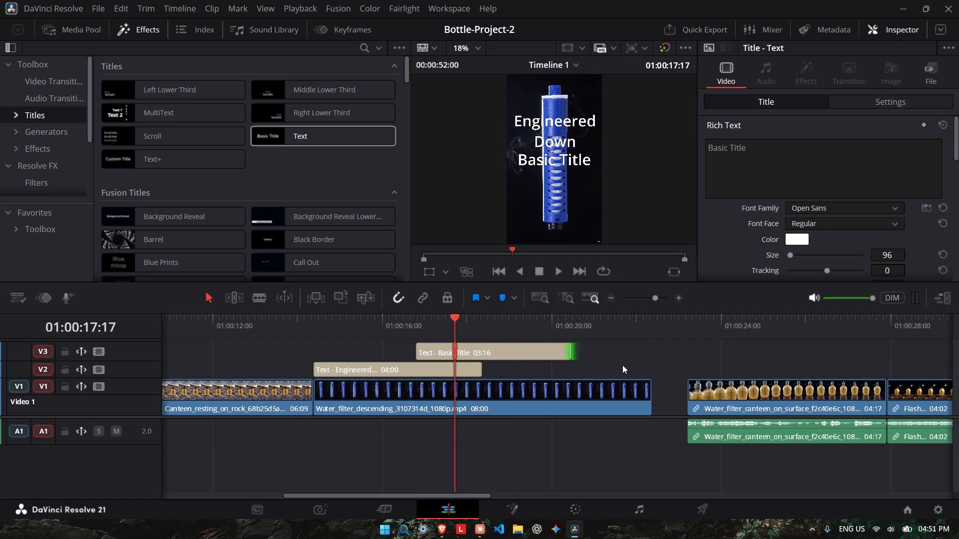
{"action": "left_click", "coordinate": [511, 349]}
{"action": "scroll", "coordinate": [779, 130], "scroll_direction": "up", "scroll_amount": 1}
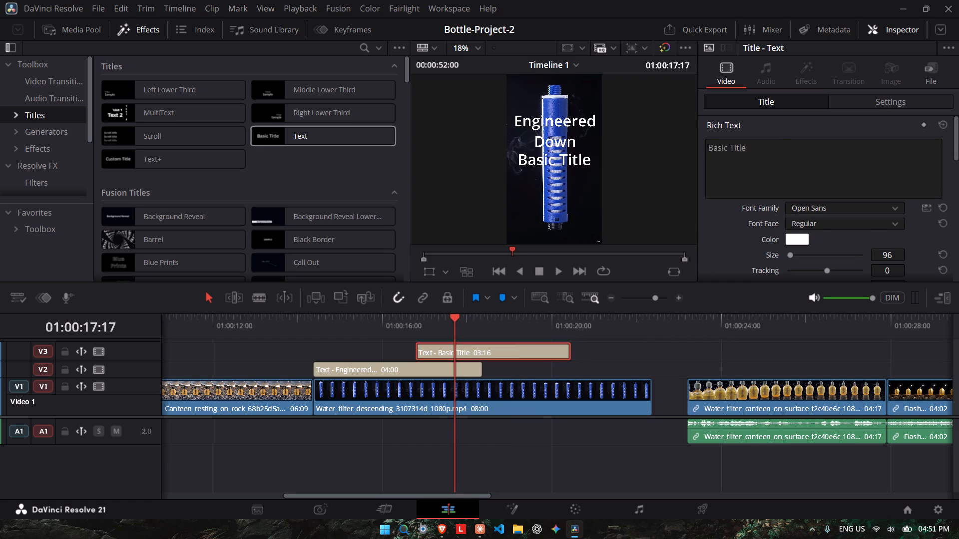
{"action": "left_click_drag", "start_coordinate": [774, 157], "coordinate": [682, 154]}
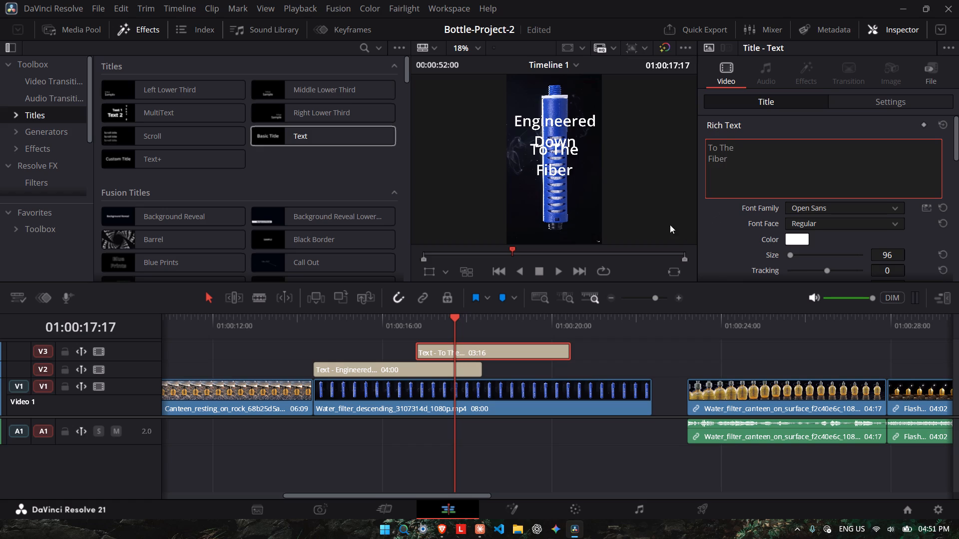
Lower the "To The Fiber" title below the "Engineered Down" text by setting its Y position to 745.
{"action": "scroll", "coordinate": [803, 248], "scroll_direction": "down", "scroll_amount": 2}
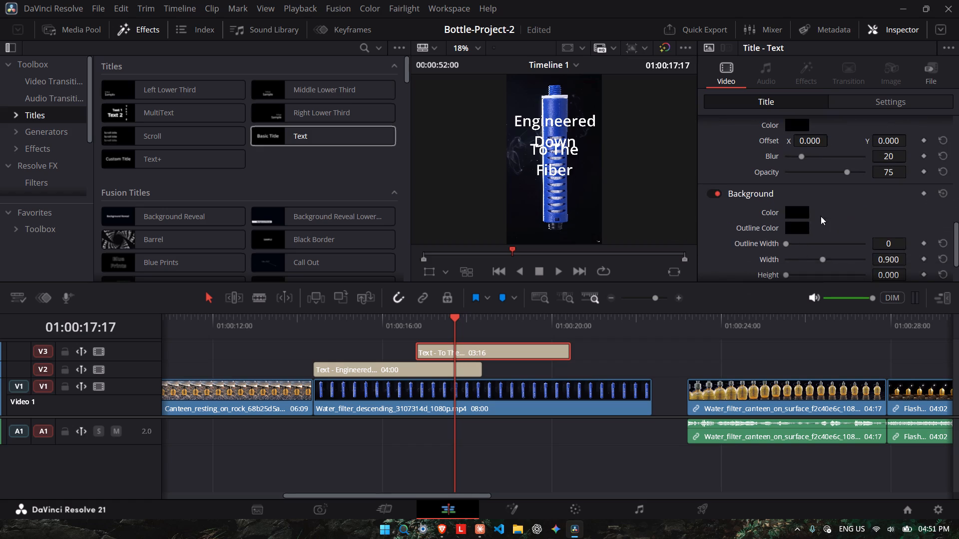
{"action": "scroll", "coordinate": [834, 193], "scroll_direction": "down", "scroll_amount": 1}
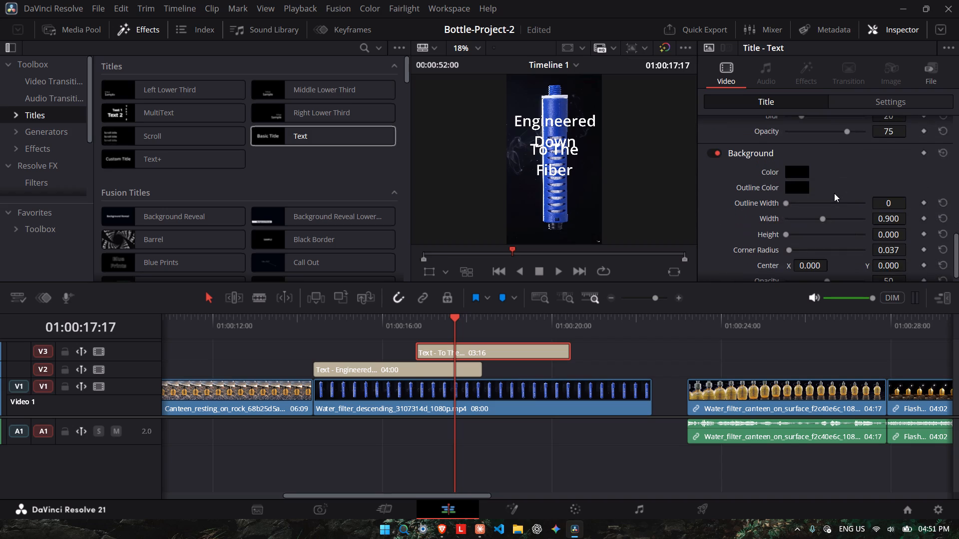
{"action": "scroll", "coordinate": [834, 193], "scroll_direction": "down", "scroll_amount": 1}
{"action": "scroll", "coordinate": [847, 205], "scroll_direction": "up", "scroll_amount": 3}
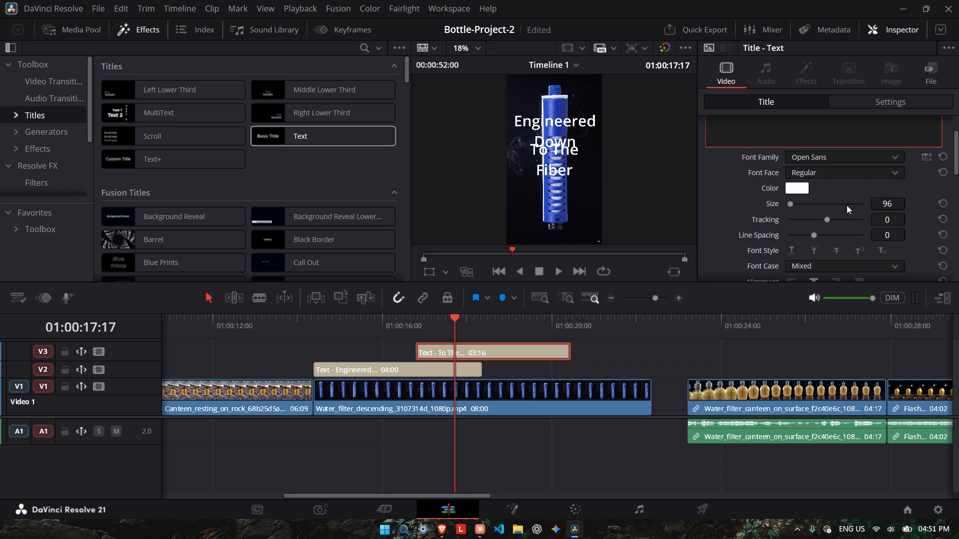
{"action": "scroll", "coordinate": [847, 205], "scroll_direction": "down", "scroll_amount": 1}
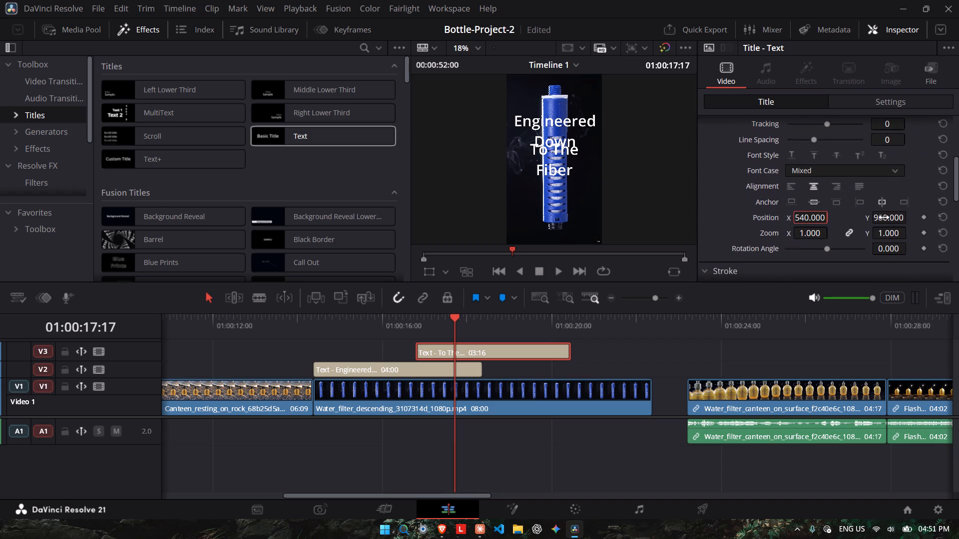
{"action": "left_click_drag", "start_coordinate": [884, 218], "coordinate": [812, 224]}
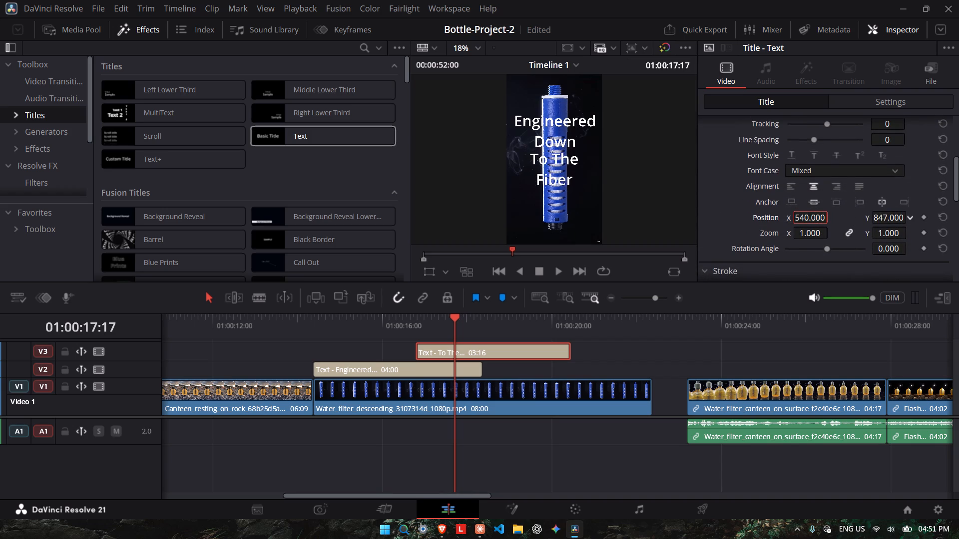
{"action": "left_click_drag", "start_coordinate": [812, 224], "coordinate": [749, 231]}
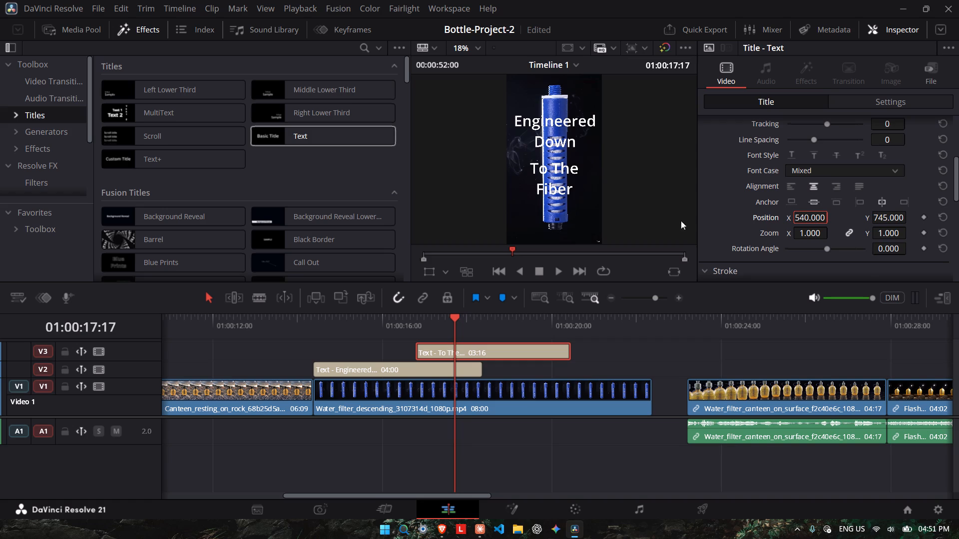
Play back the filter clip section to examine the timing of both caption titles.
{"action": "left_click", "coordinate": [280, 336]}
{"action": "key", "text": "space"}
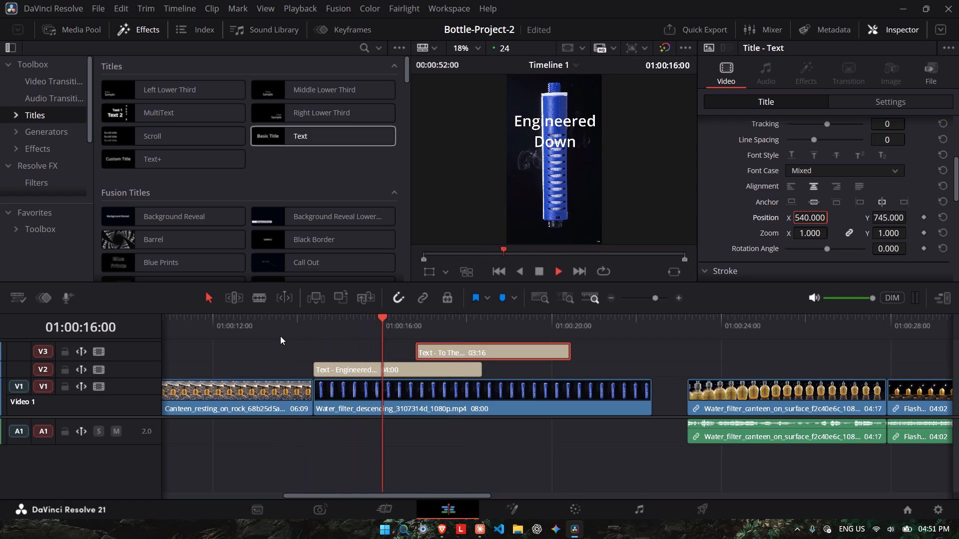
{"action": "key", "text": "space"}
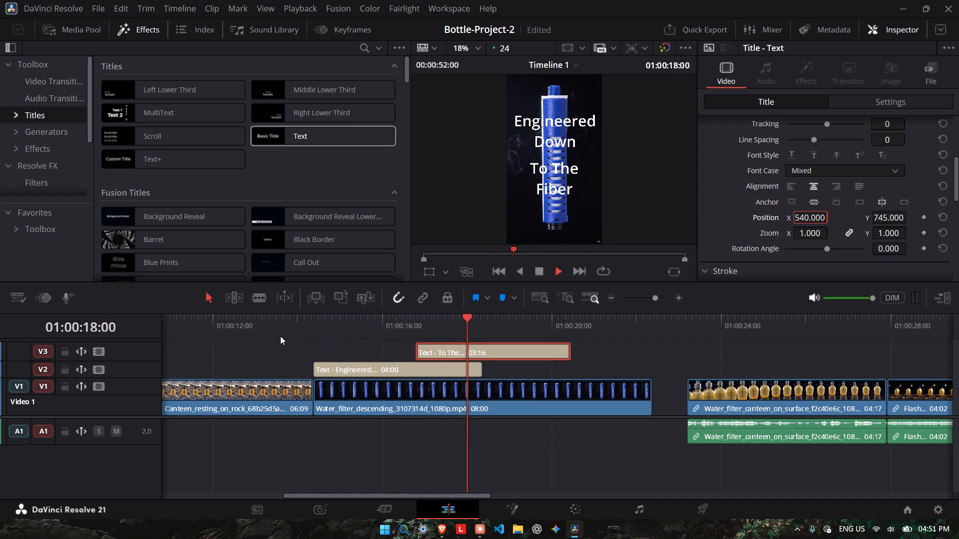
{"action": "key", "text": "space"}
{"action": "key", "text": "space"}
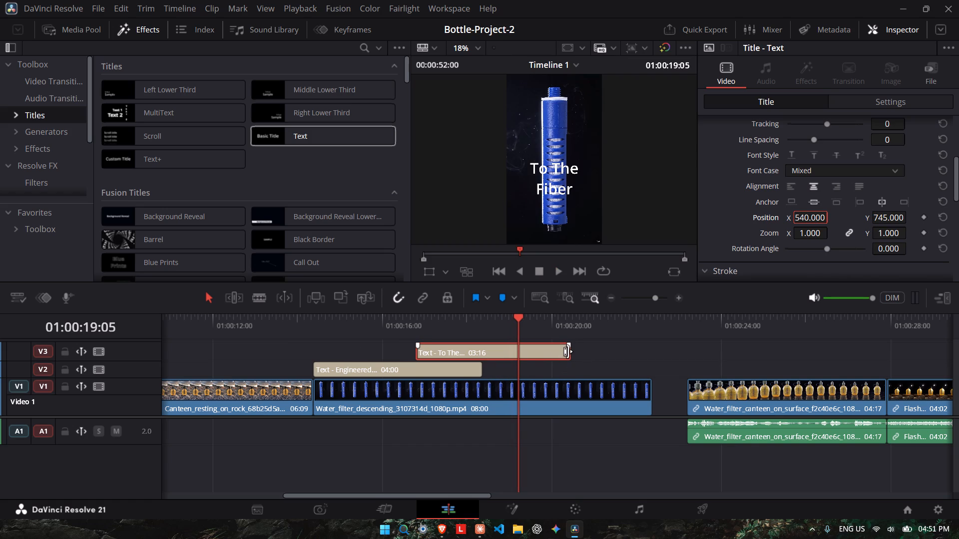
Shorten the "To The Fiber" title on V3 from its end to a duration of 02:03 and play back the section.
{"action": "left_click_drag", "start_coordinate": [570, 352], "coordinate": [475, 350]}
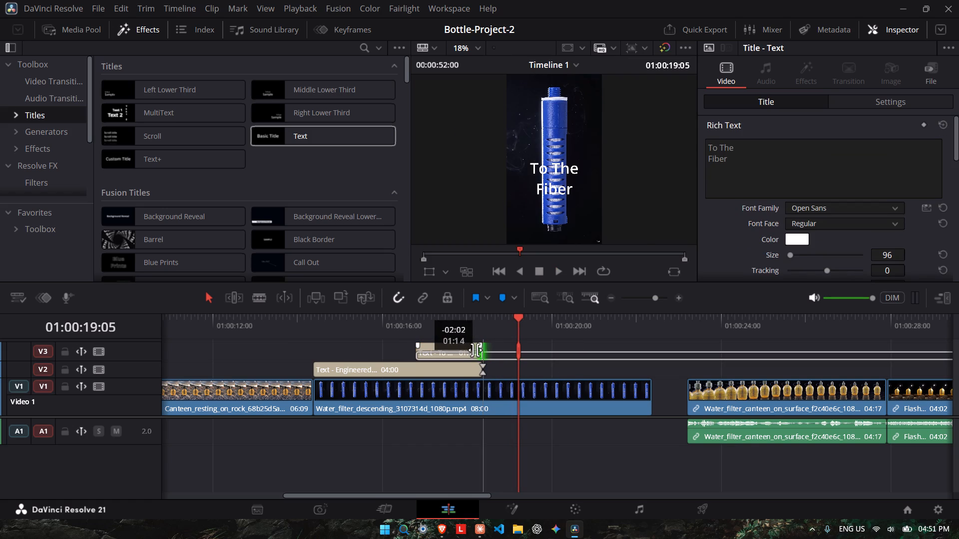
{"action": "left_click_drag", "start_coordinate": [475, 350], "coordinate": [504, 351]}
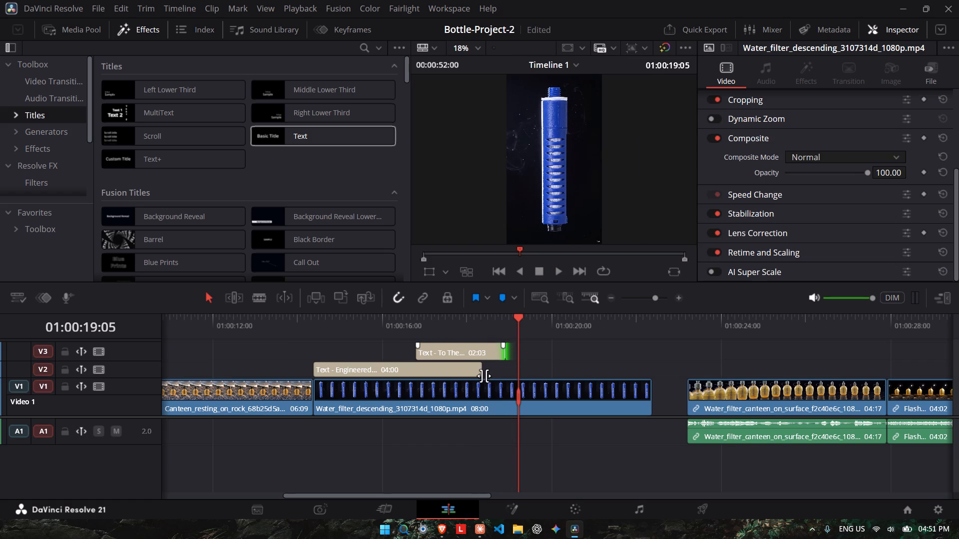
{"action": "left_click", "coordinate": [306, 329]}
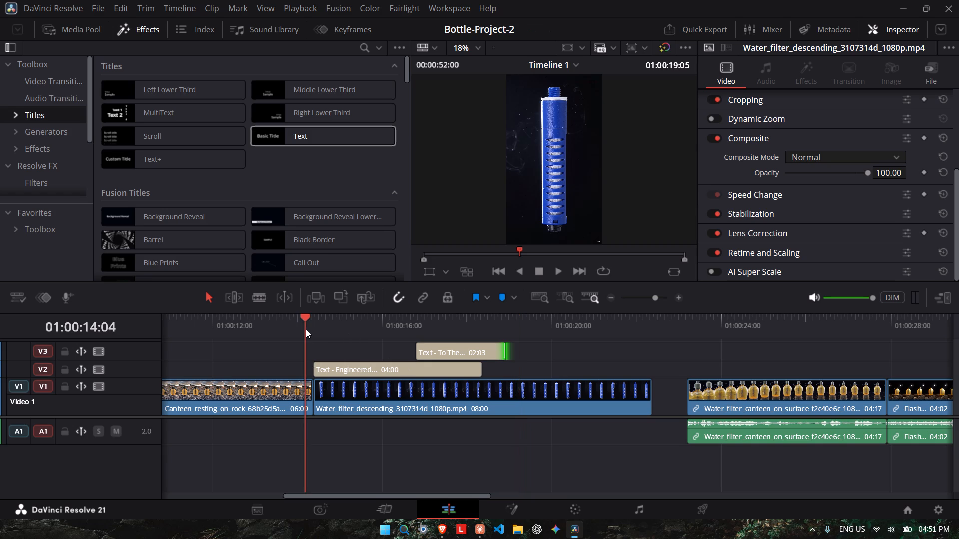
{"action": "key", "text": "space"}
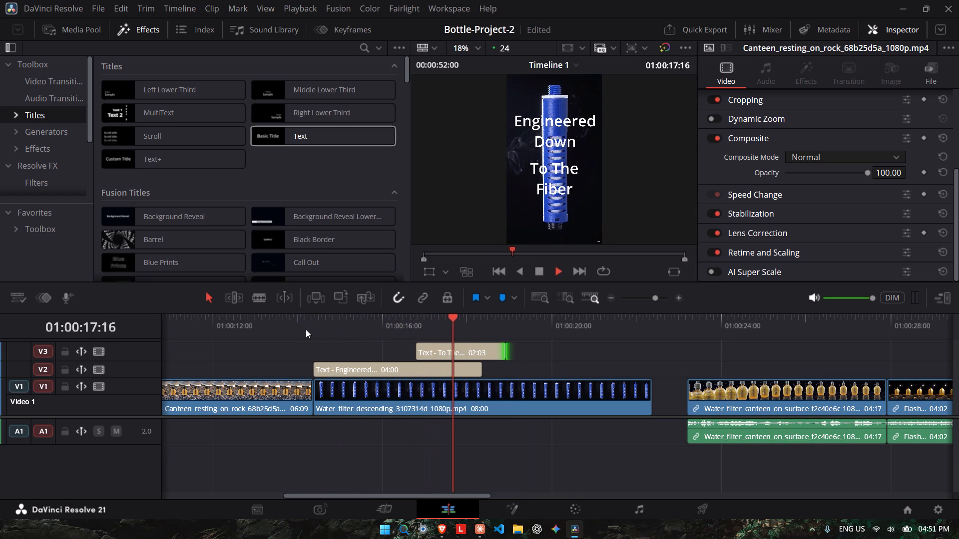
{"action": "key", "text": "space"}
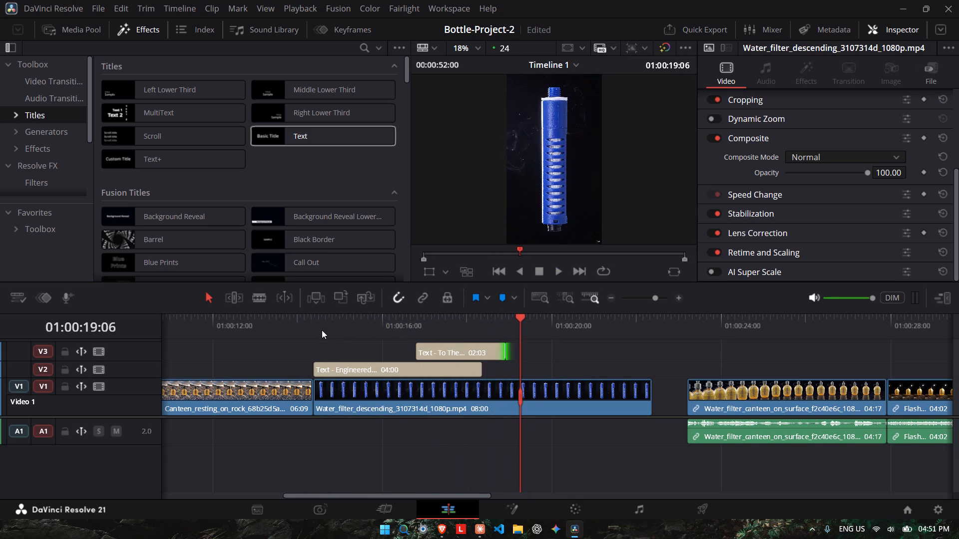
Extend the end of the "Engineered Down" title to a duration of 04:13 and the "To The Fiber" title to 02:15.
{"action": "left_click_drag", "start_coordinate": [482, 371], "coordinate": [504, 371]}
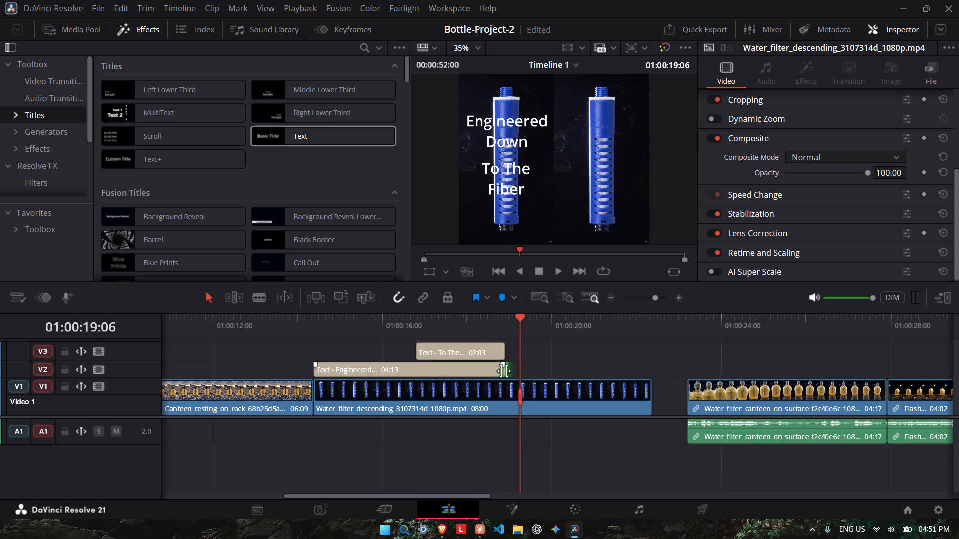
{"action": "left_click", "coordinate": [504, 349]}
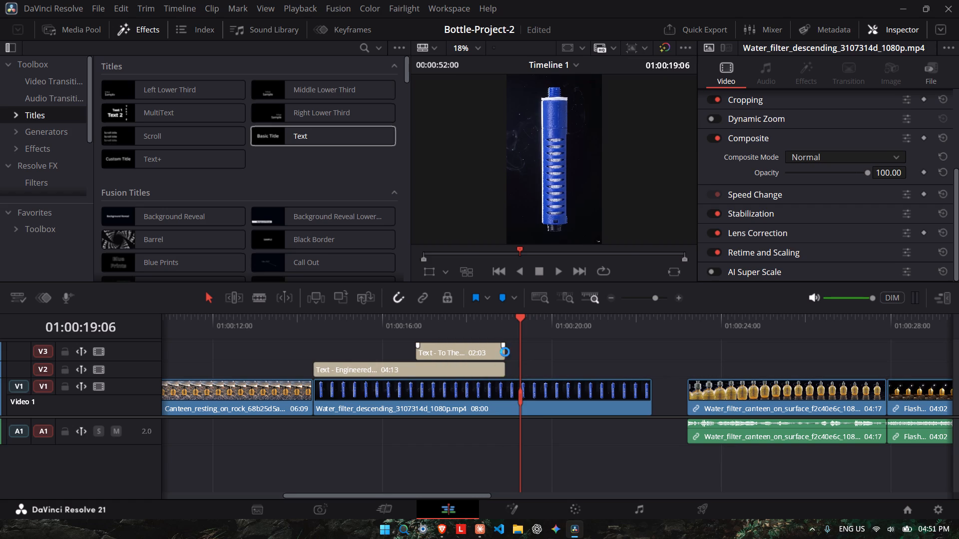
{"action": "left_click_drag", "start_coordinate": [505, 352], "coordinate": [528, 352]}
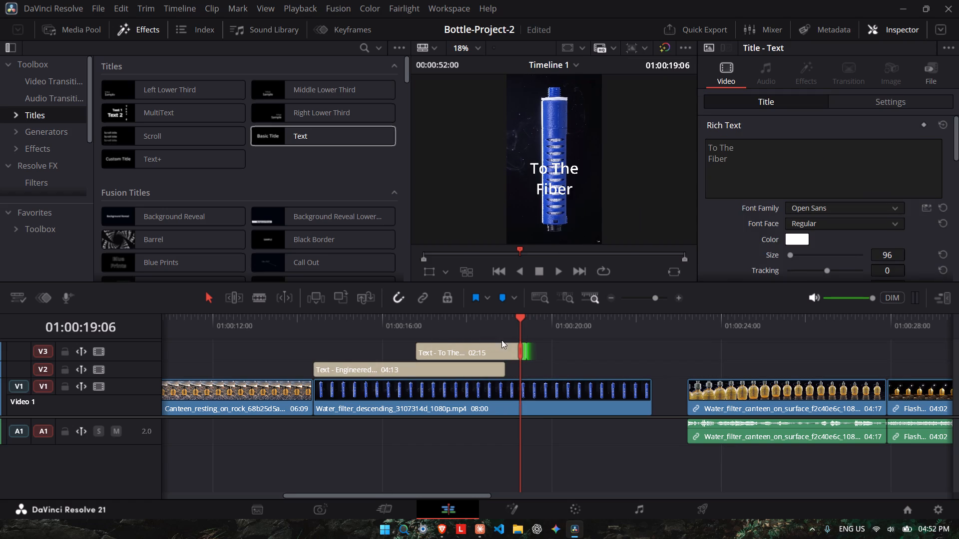
Add short fade-outs of under a second to the ends of the "To The Fiber" and "Engineered Down" titles, previewing the result.
{"action": "left_click_drag", "start_coordinate": [524, 346], "coordinate": [500, 361]}
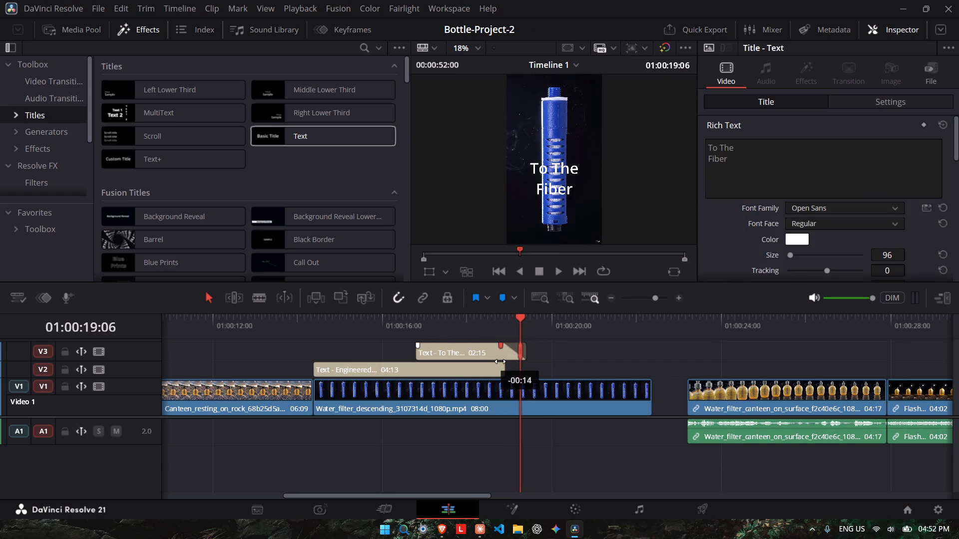
{"action": "left_click_drag", "start_coordinate": [500, 361], "coordinate": [496, 362]}
{"action": "left_click", "coordinate": [397, 332]}
{"action": "key", "text": "space"}
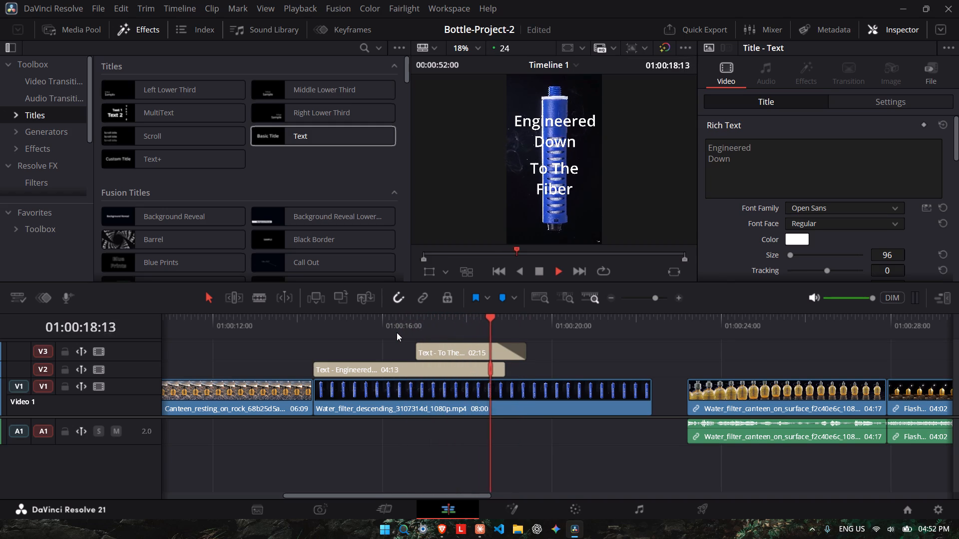
{"action": "key", "text": "space"}
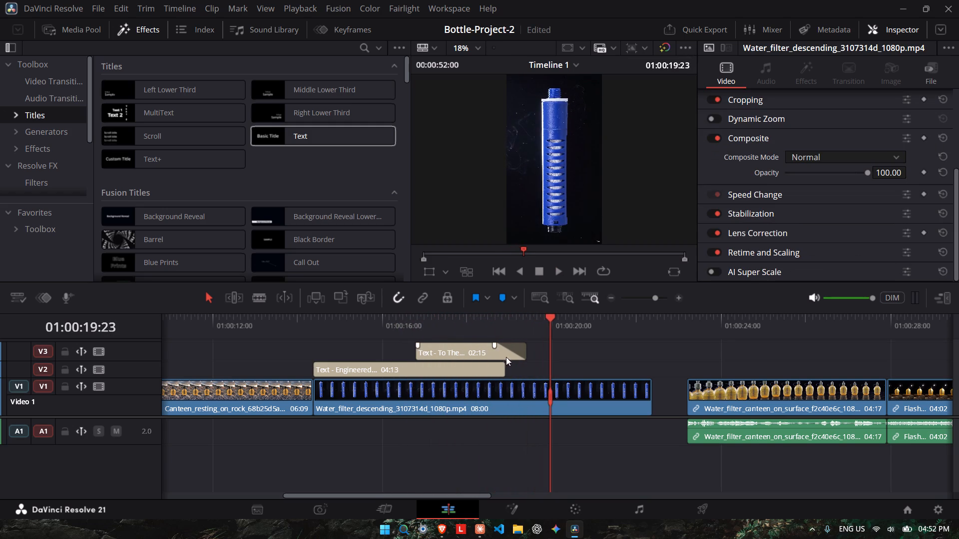
{"action": "left_click_drag", "start_coordinate": [501, 366], "coordinate": [497, 366]}
{"action": "left_click_drag", "start_coordinate": [497, 366], "coordinate": [473, 371]}
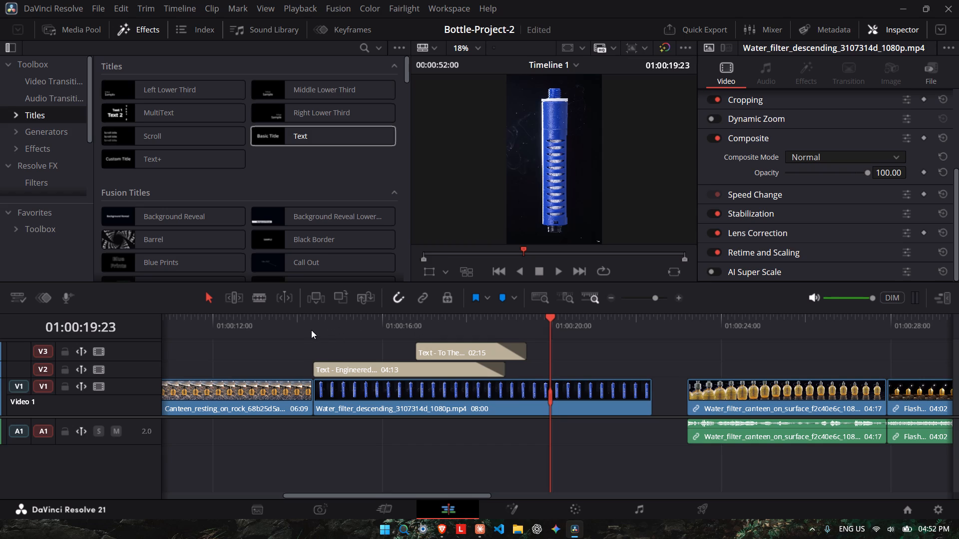
{"action": "left_click", "coordinate": [311, 330]}
{"action": "key", "text": "space"}
{"action": "key", "text": "space"}
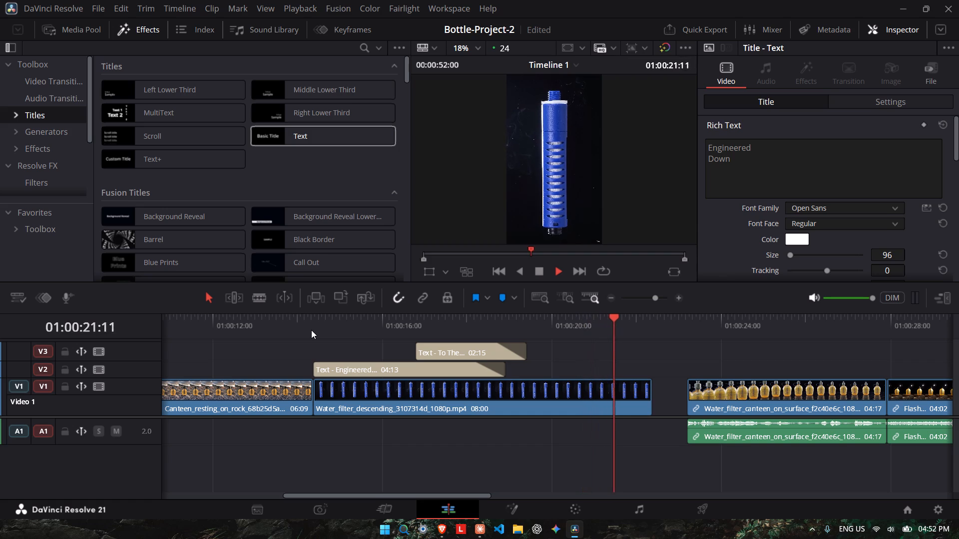
{"action": "key", "text": "space"}
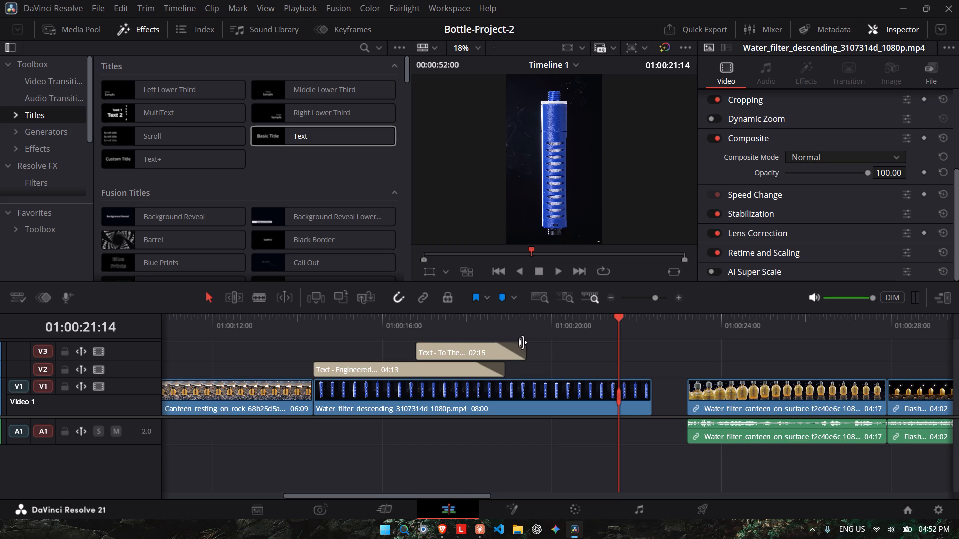
Extend the end of the "To The Fiber" title to a duration of 03:05 and the "Engineered Down" title to 05:06.
{"action": "left_click_drag", "start_coordinate": [527, 353], "coordinate": [554, 356]}
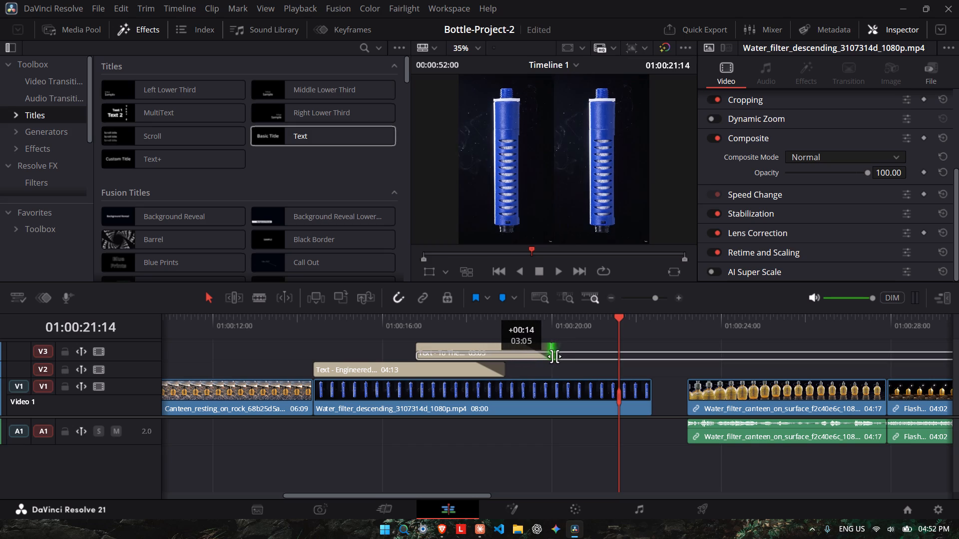
{"action": "left_click_drag", "start_coordinate": [554, 356], "coordinate": [553, 358]}
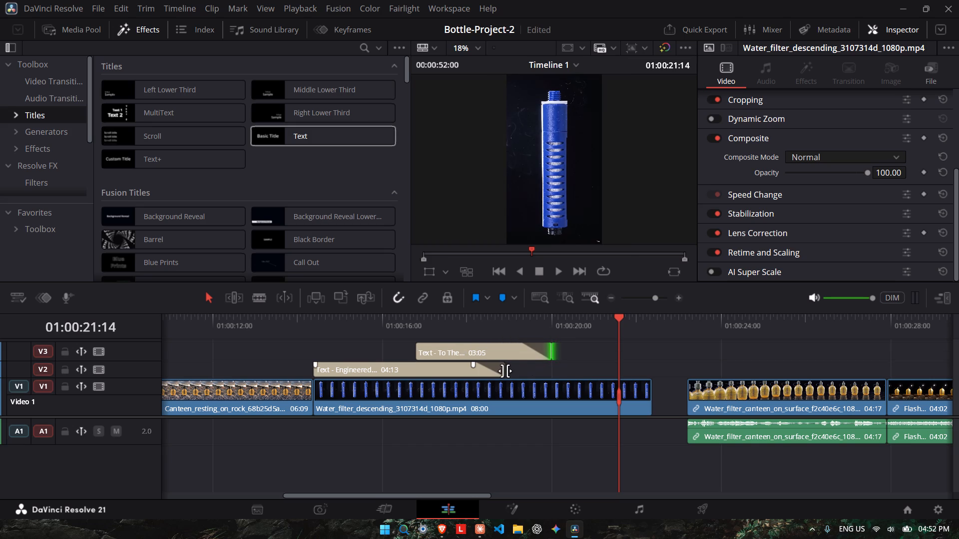
{"action": "left_click_drag", "start_coordinate": [505, 371], "coordinate": [533, 371]}
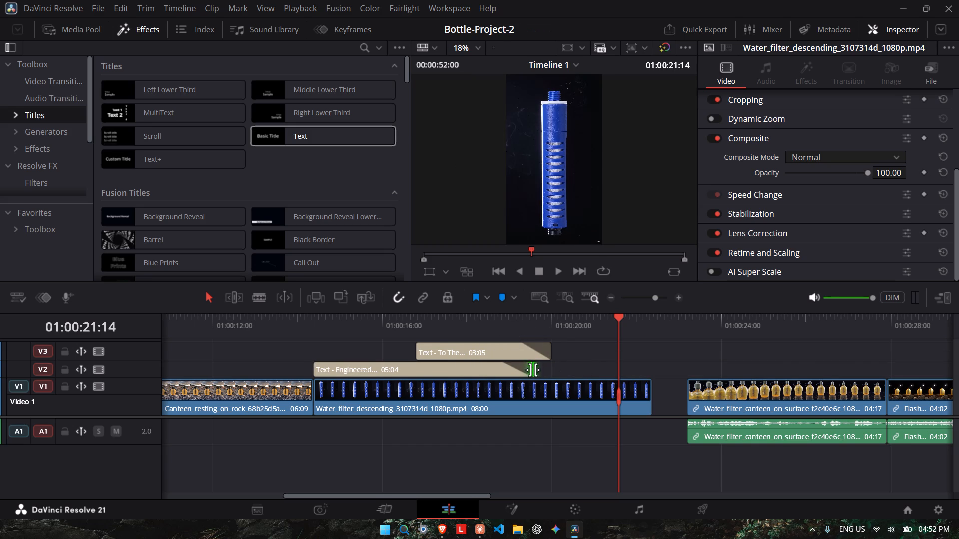
{"action": "left_click_drag", "start_coordinate": [533, 370], "coordinate": [538, 369]}
Trim the end of the descending water filter clip on V1 to a duration of 06:11 and play back the section.
{"action": "left_click_drag", "start_coordinate": [651, 395], "coordinate": [585, 397]}
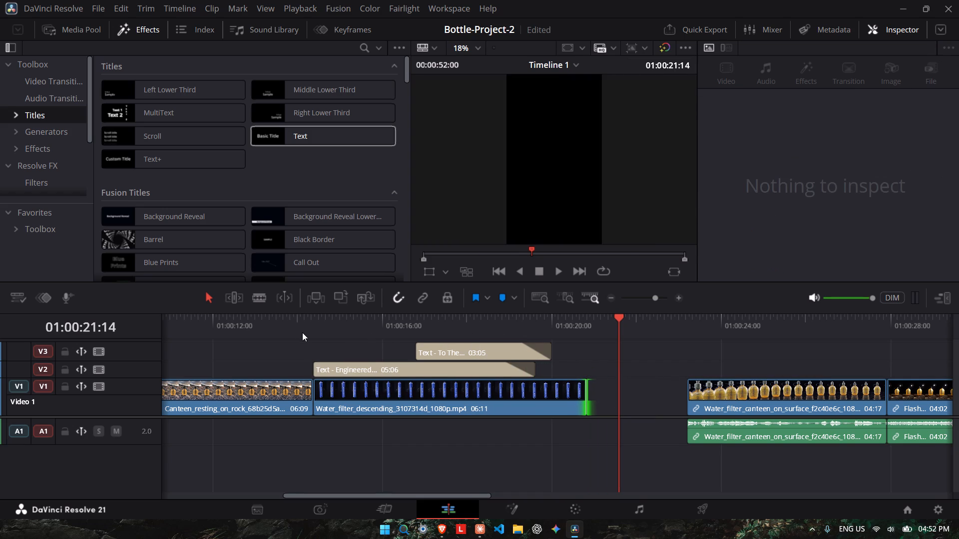
{"action": "left_click", "coordinate": [297, 331]}
{"action": "key", "text": "space"}
{"action": "key", "text": "space"}
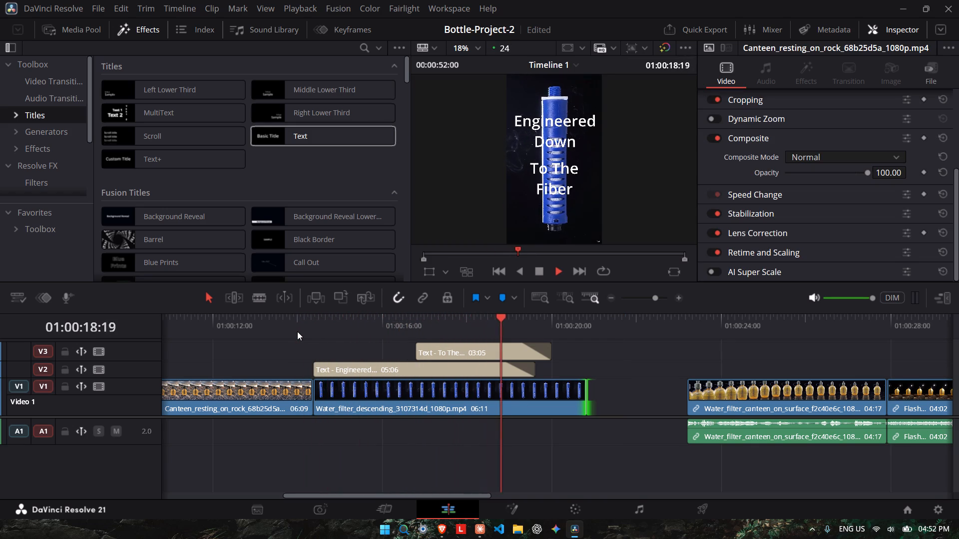
{"action": "key", "text": "space"}
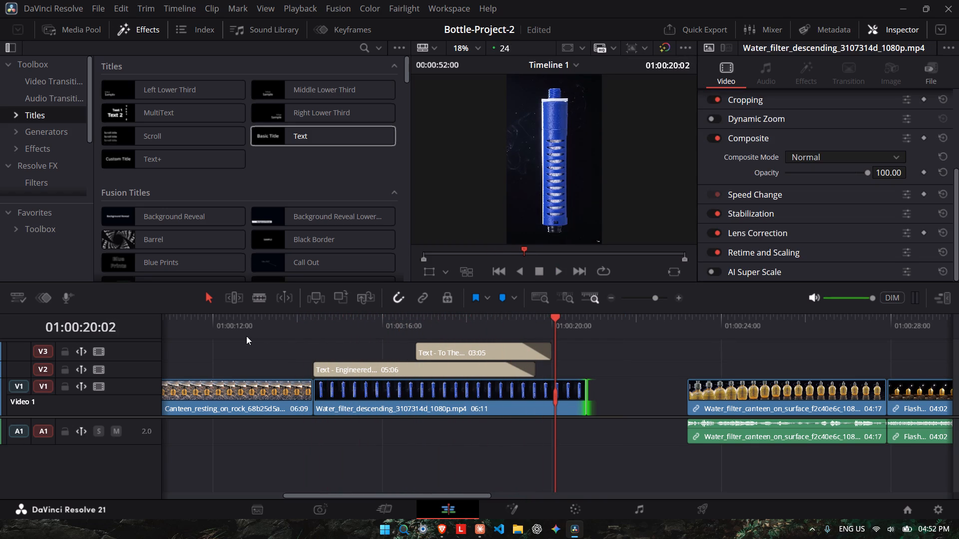
Set the "Engineered Down" title's font to Perpetua Titling MT and its size to 89, previewing the new look.
{"action": "left_click", "coordinate": [344, 320]}
{"action": "left_click", "coordinate": [856, 211]}
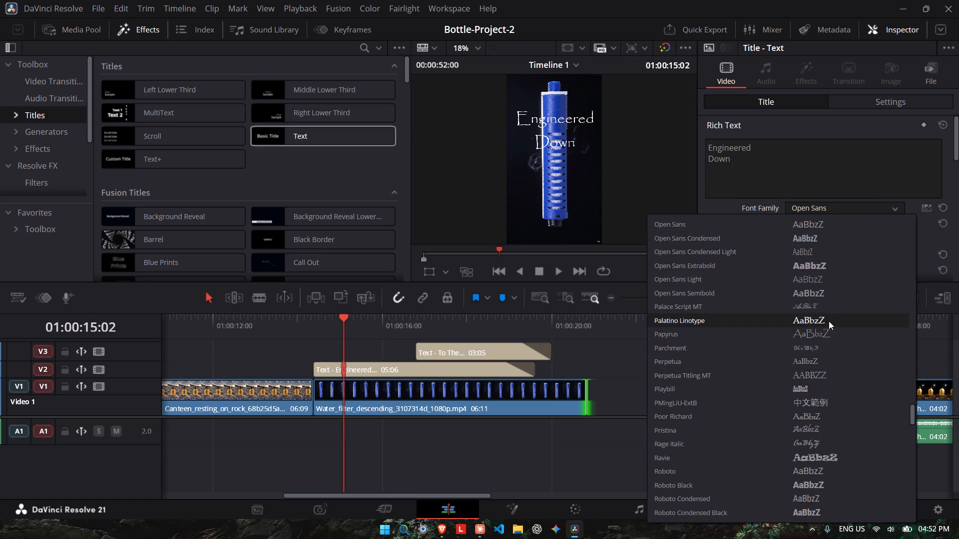
{"action": "left_click", "coordinate": [820, 376]}
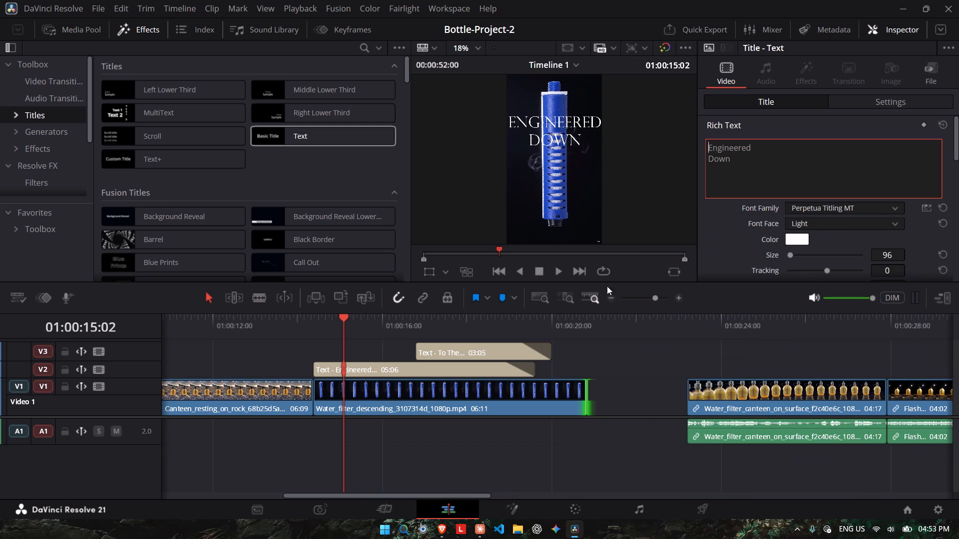
{"action": "left_click", "coordinate": [302, 319]}
{"action": "key", "text": "space"}
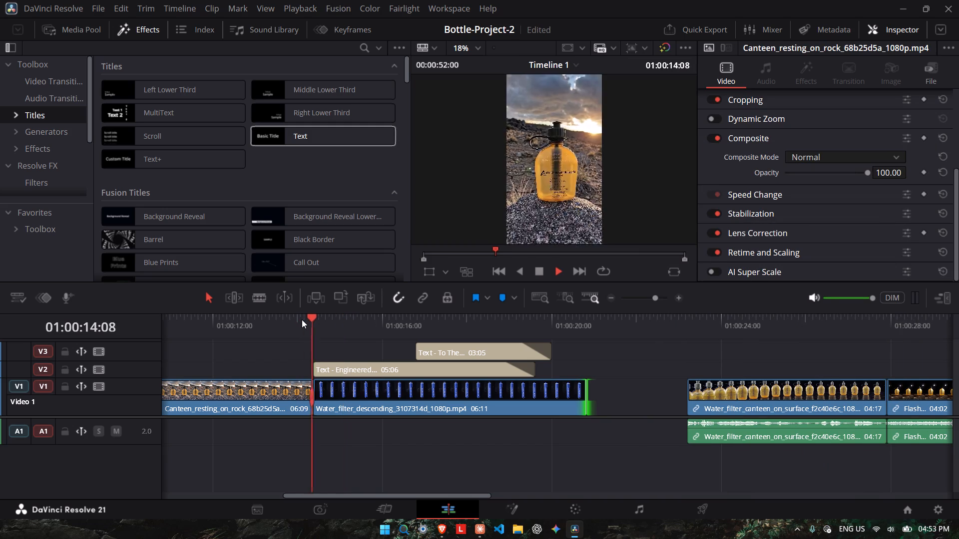
{"action": "key", "text": "space"}
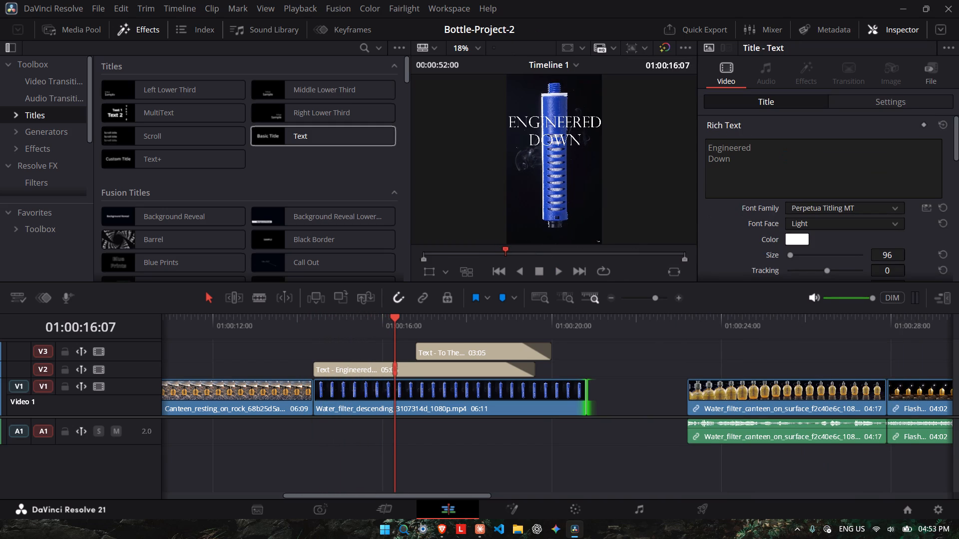
{"action": "scroll", "coordinate": [786, 155], "scroll_direction": "up", "scroll_amount": 1}
{"action": "left_click", "coordinate": [462, 369]}
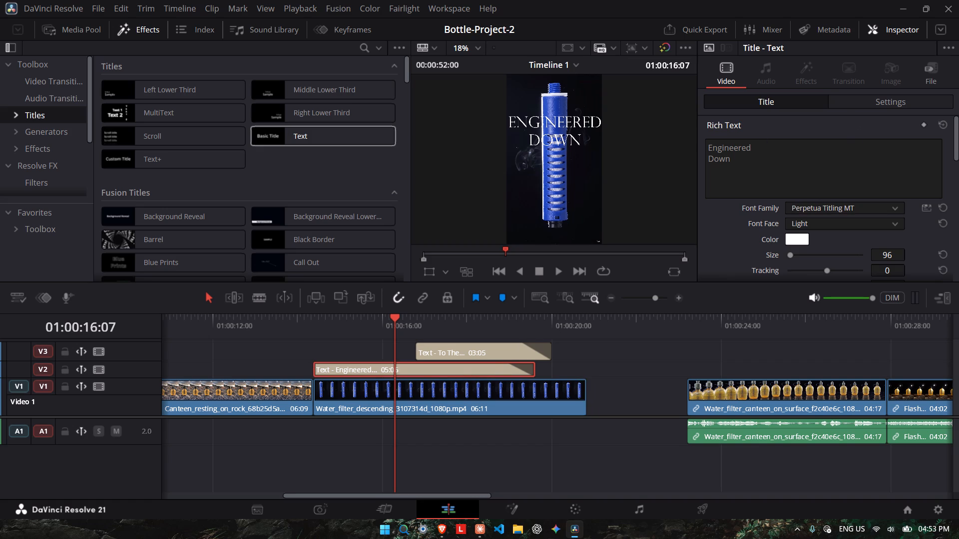
{"action": "scroll", "coordinate": [804, 224], "scroll_direction": "down", "scroll_amount": 1}
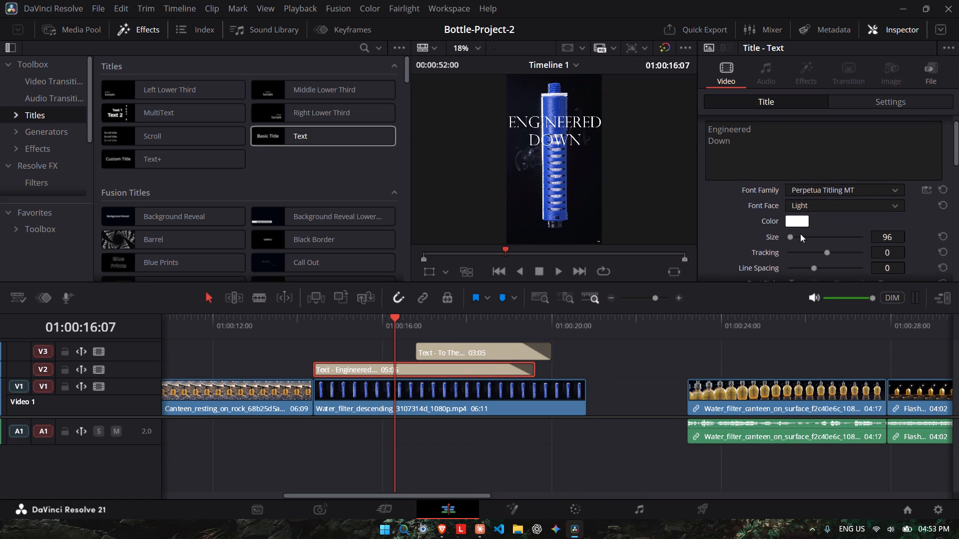
{"action": "left_click_drag", "start_coordinate": [895, 237], "coordinate": [890, 237]}
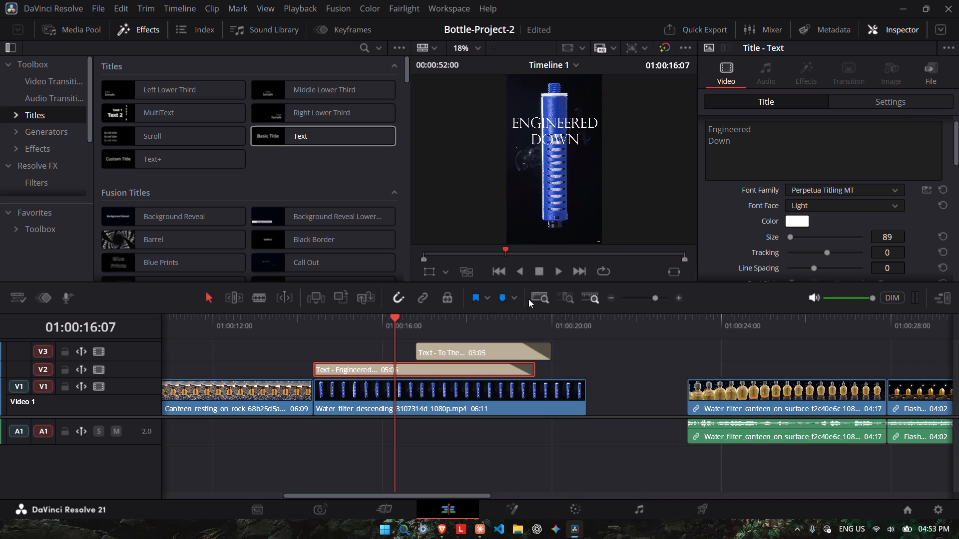
Change the "To The Fiber" title's font to Perpetua Titling MT.
{"action": "left_click", "coordinate": [493, 318]}
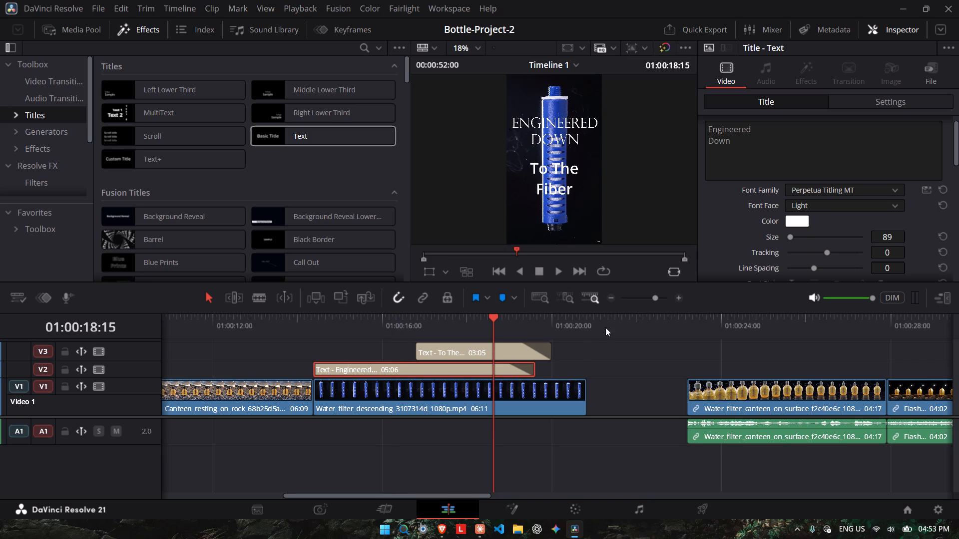
{"action": "left_click", "coordinate": [508, 346]}
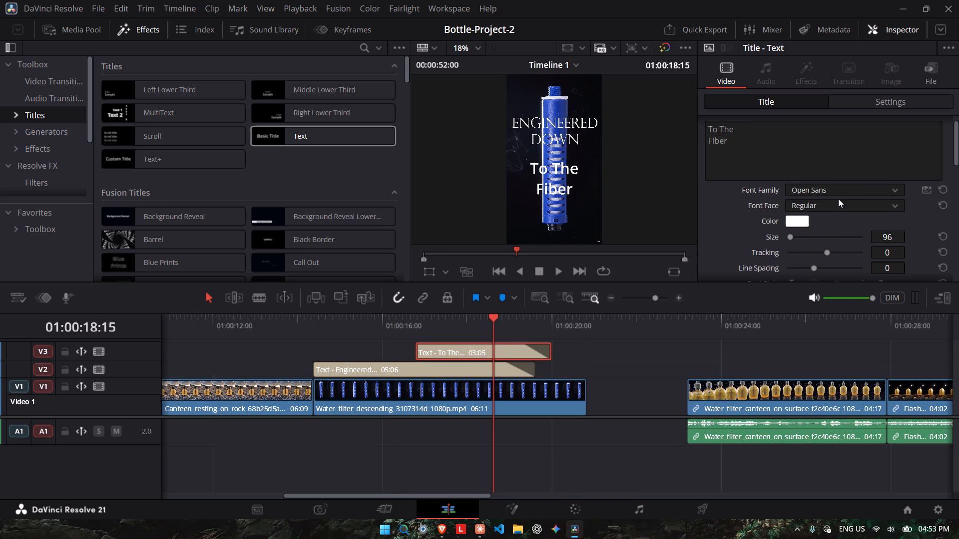
{"action": "left_click", "coordinate": [841, 187]}
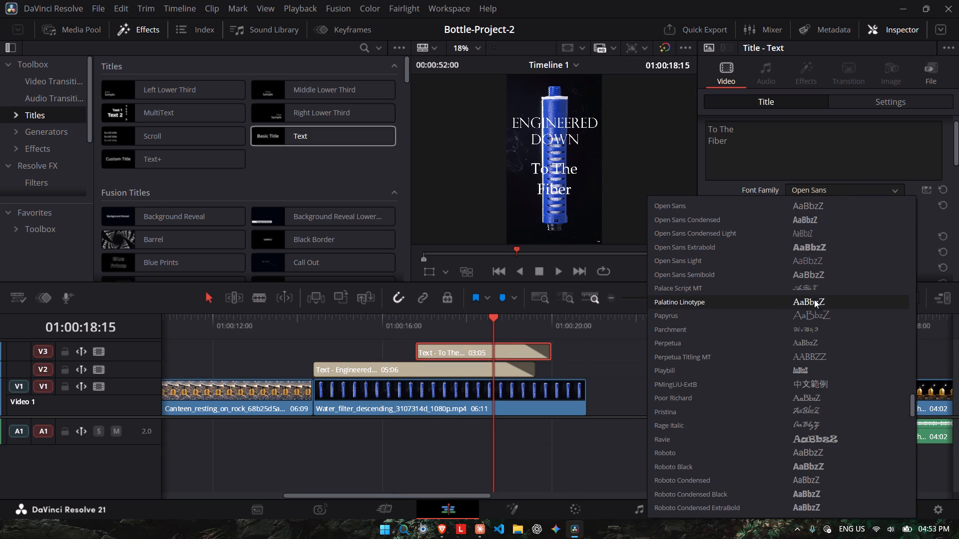
{"action": "left_click", "coordinate": [800, 358]}
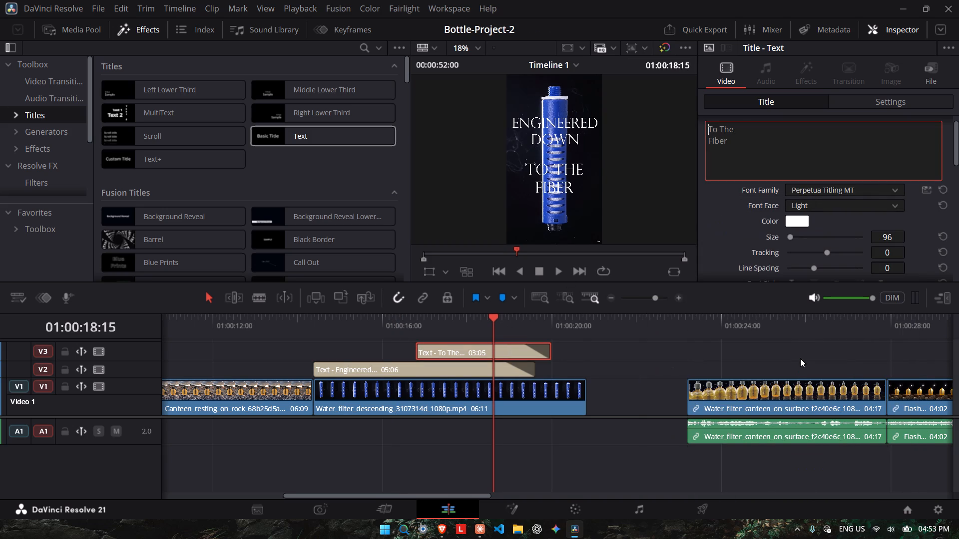
Set the "To The Fiber" title's color to orange #ff5500 and play back the caption from just before the descending filter clip.
{"action": "left_click", "coordinate": [797, 222]}
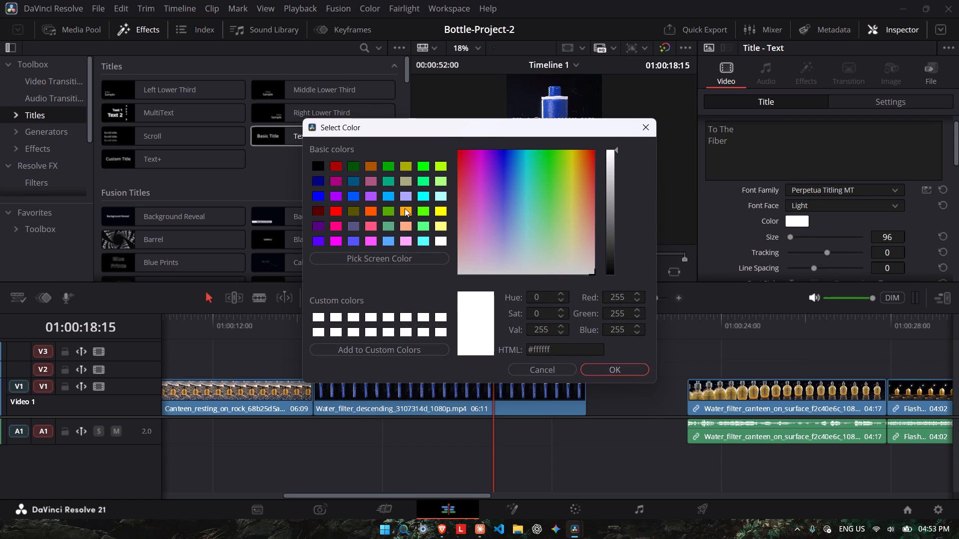
{"action": "left_click", "coordinate": [440, 240]}
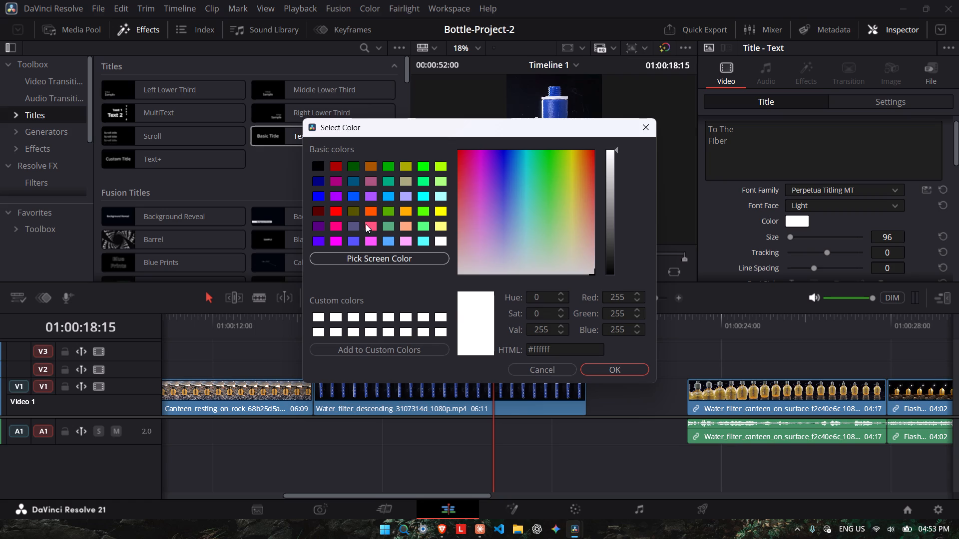
{"action": "left_click", "coordinate": [370, 211]}
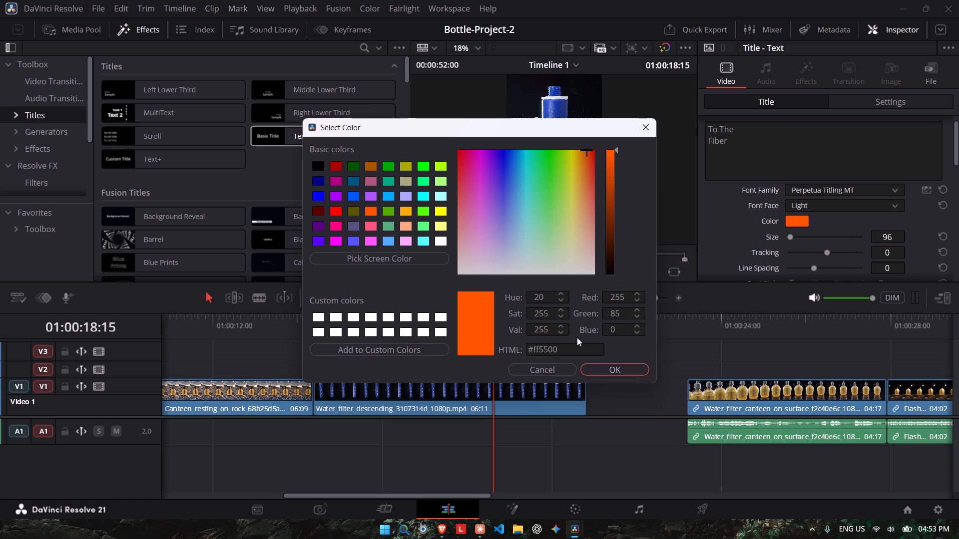
{"action": "left_click", "coordinate": [617, 364]}
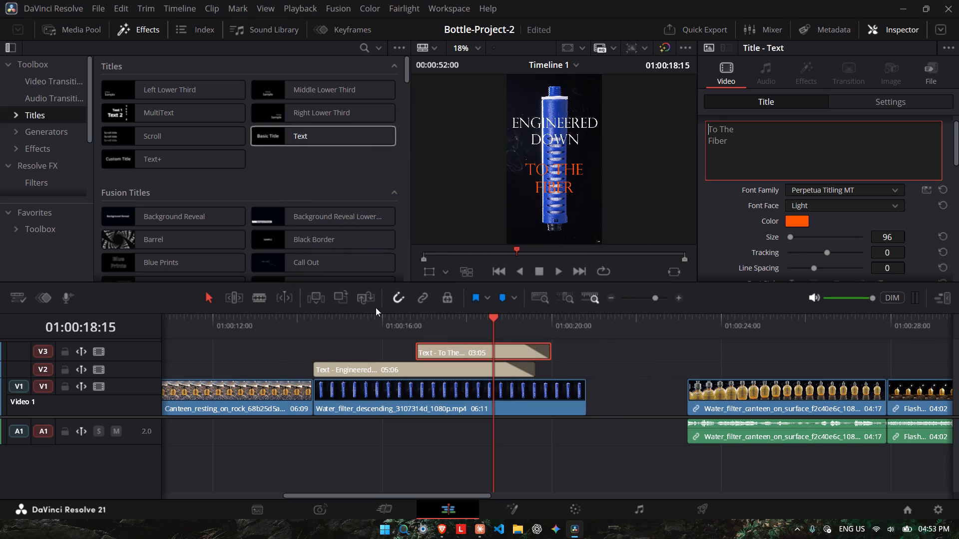
{"action": "left_click", "coordinate": [309, 328]}
{"action": "key", "text": "space"}
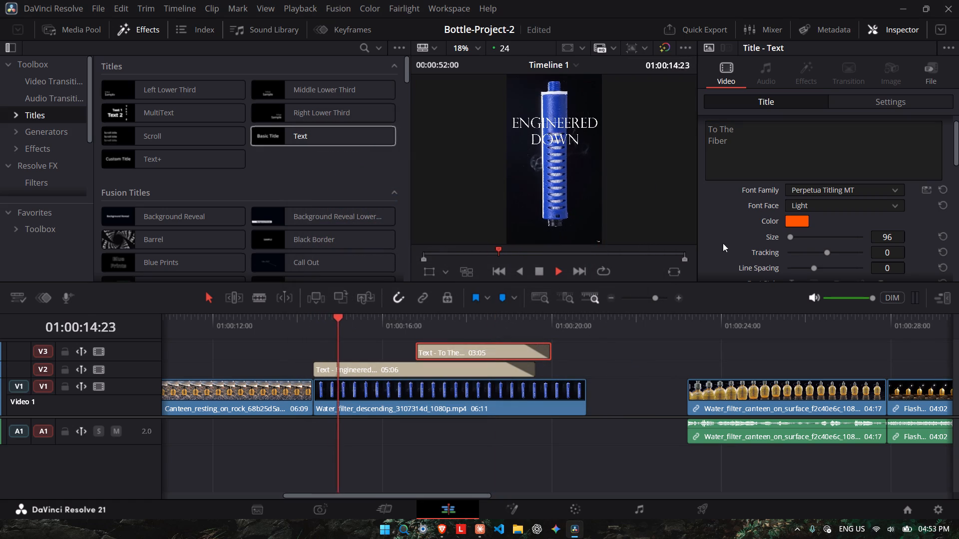
Set the "To The Fiber" title's font face to Bold and play back the end of the caption.
{"action": "left_click", "coordinate": [882, 205]}
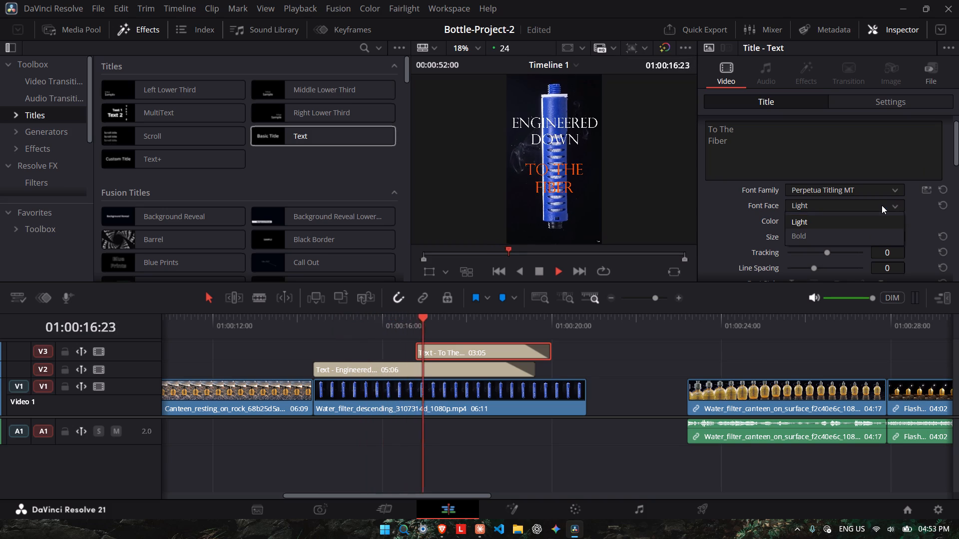
{"action": "left_click", "coordinate": [882, 205]}
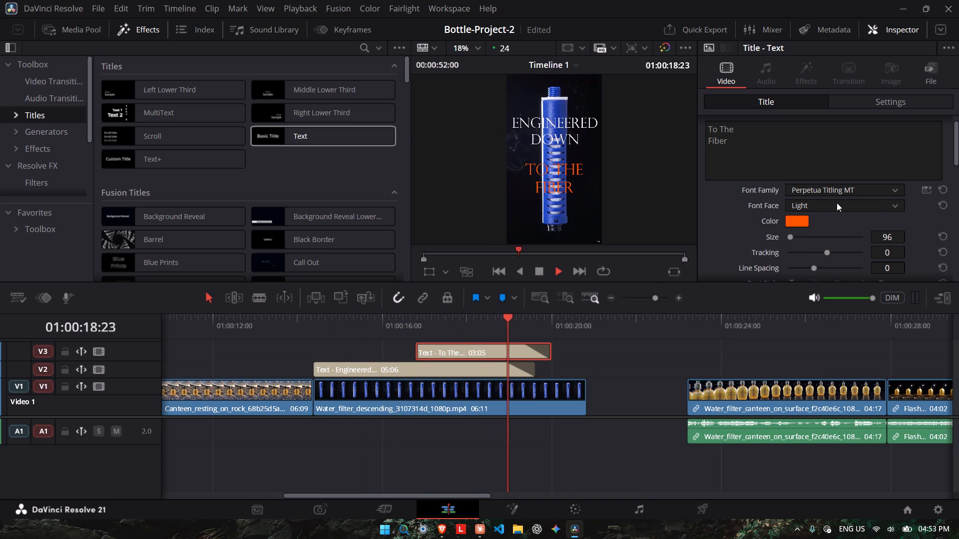
{"action": "left_click", "coordinate": [837, 203]}
{"action": "left_click", "coordinate": [837, 233]}
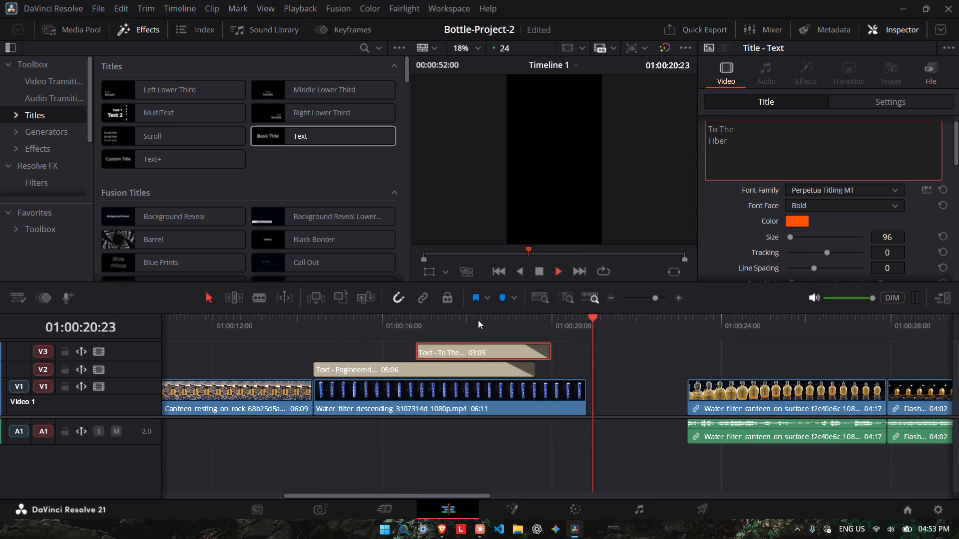
{"action": "left_click", "coordinate": [478, 320]}
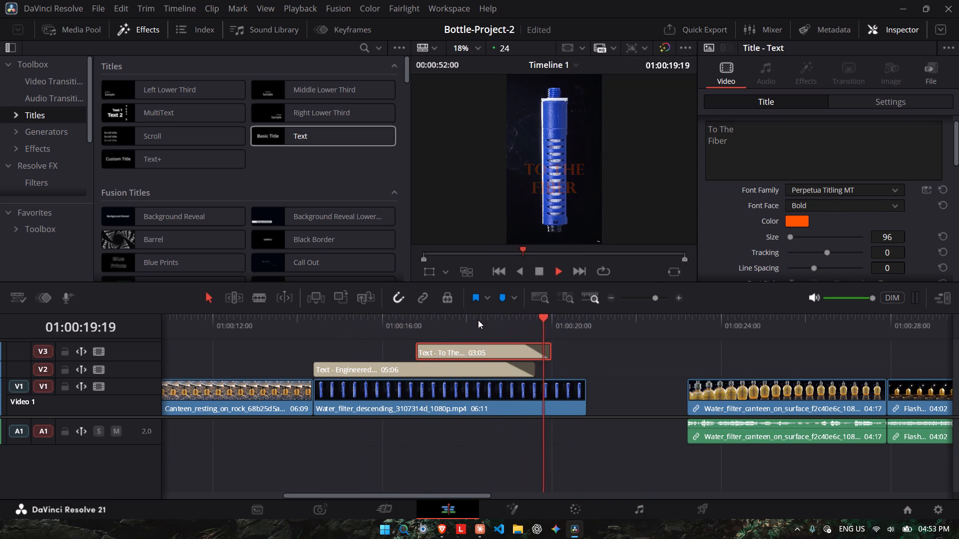
{"action": "key", "text": "space"}
{"action": "left_click", "coordinate": [294, 327]}
{"action": "key", "text": "space"}
{"action": "key", "text": "space"}
{"action": "key", "text": "space"}
{"action": "key", "text": "space"}
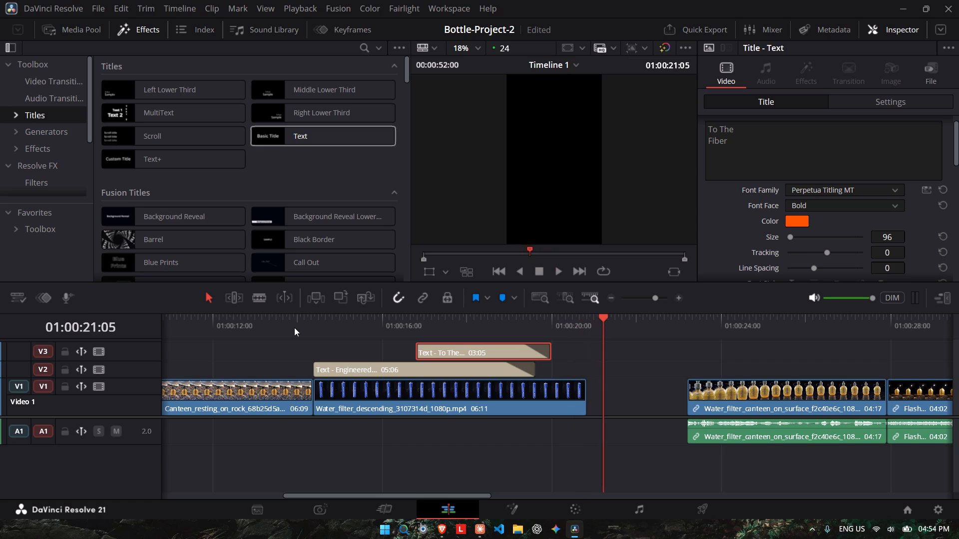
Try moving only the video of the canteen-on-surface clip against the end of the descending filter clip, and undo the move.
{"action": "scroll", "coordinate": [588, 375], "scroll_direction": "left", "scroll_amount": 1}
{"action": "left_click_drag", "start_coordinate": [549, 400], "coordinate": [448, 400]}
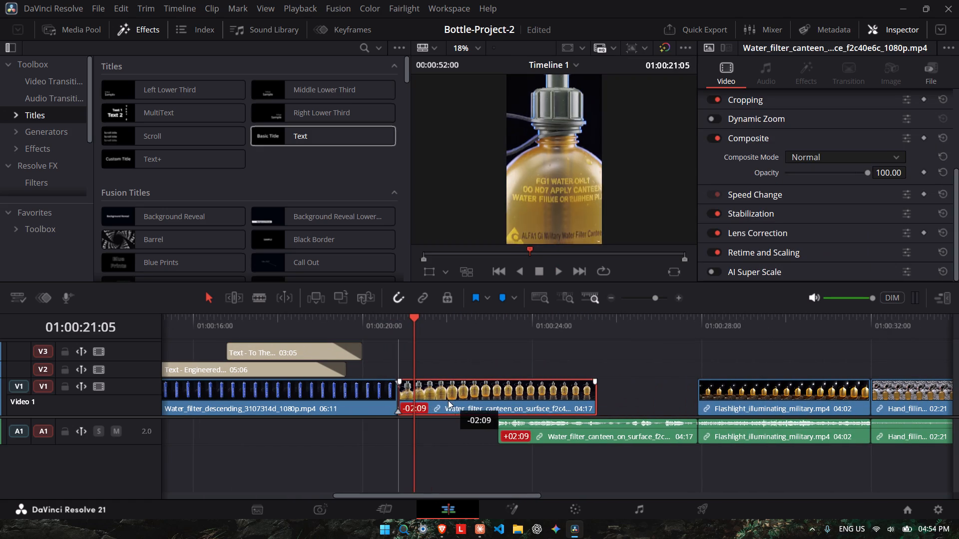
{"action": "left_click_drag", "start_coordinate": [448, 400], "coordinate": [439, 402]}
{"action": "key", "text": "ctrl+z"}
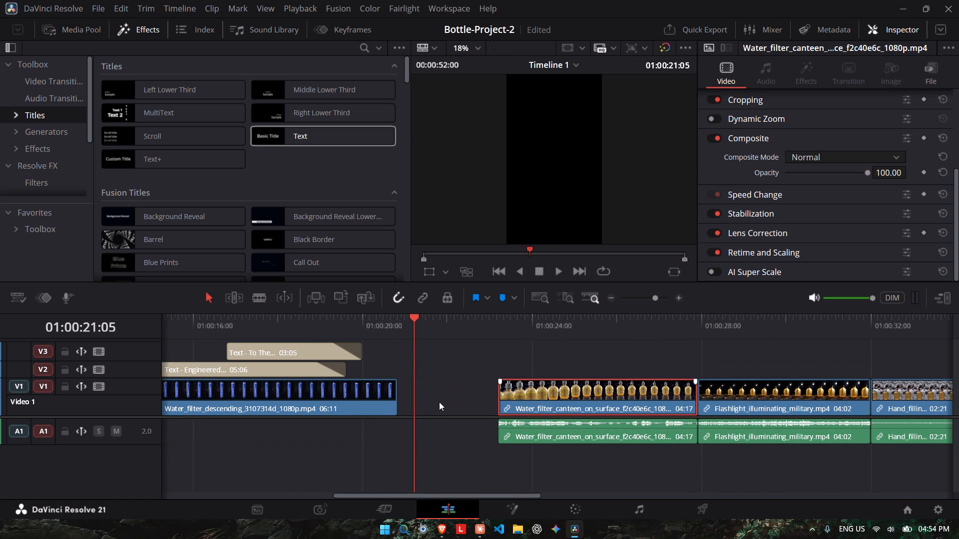
Turn on linked selection so a clip's video and audio are selected and moved together.
{"action": "left_click", "coordinate": [430, 296]}
{"action": "left_click", "coordinate": [570, 394]}
{"action": "left_click", "coordinate": [507, 343]}
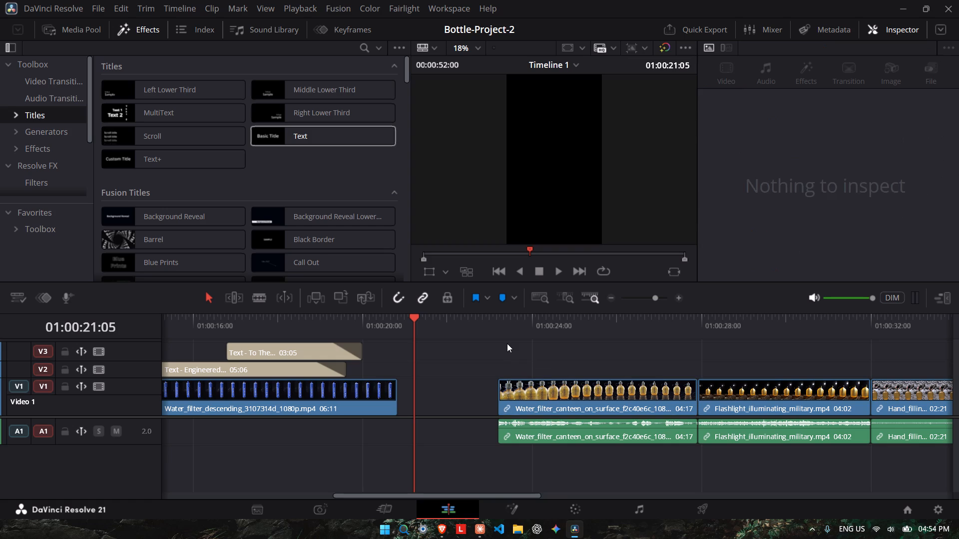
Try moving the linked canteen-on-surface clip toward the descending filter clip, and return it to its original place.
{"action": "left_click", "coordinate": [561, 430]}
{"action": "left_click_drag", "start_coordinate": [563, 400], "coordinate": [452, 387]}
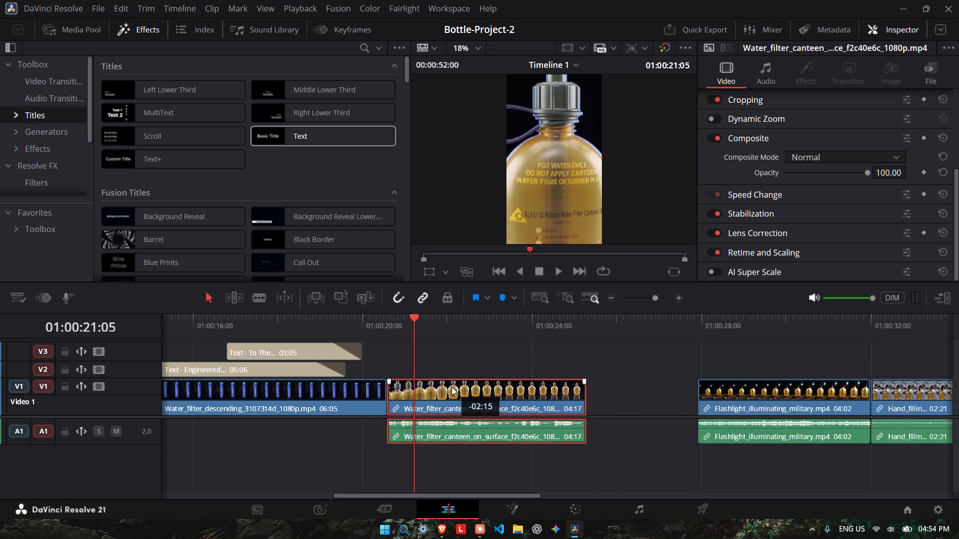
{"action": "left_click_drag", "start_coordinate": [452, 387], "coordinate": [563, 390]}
{"action": "left_click", "coordinate": [474, 538]}
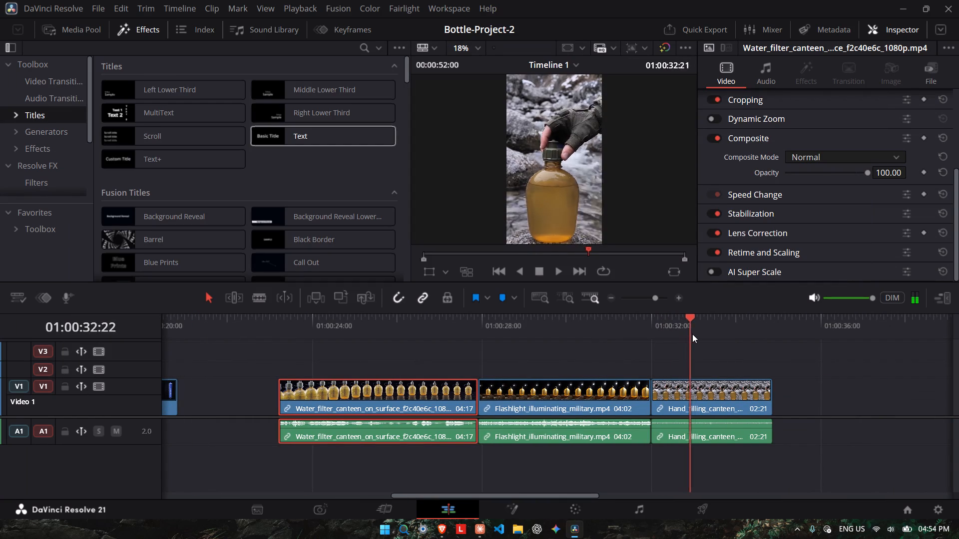
{"action": "left_click_drag", "start_coordinate": [692, 334], "coordinate": [743, 339]}
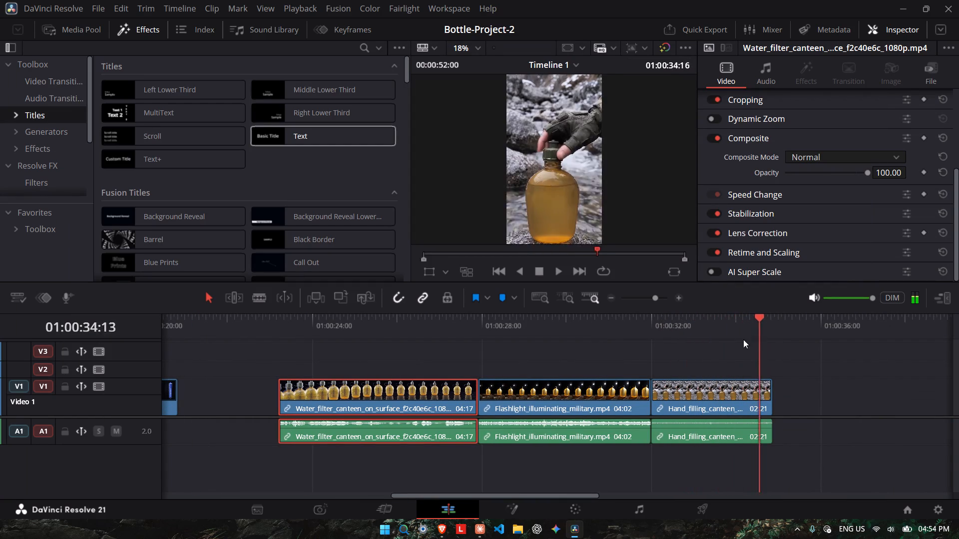
{"action": "left_click_drag", "start_coordinate": [743, 339], "coordinate": [654, 351]}
{"action": "scroll", "coordinate": [654, 351], "scroll_direction": "right", "scroll_amount": 5}
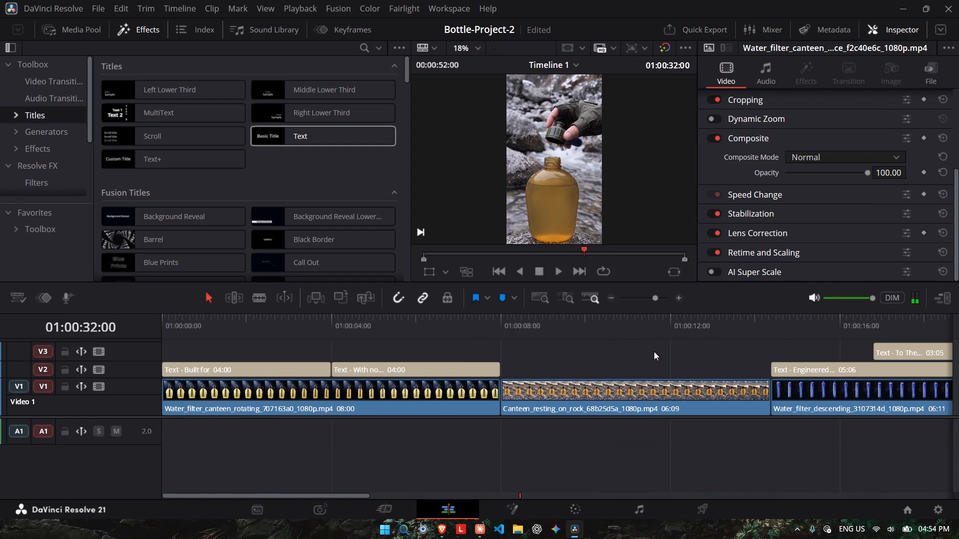
{"action": "left_click_drag", "start_coordinate": [488, 332], "coordinate": [627, 317]}
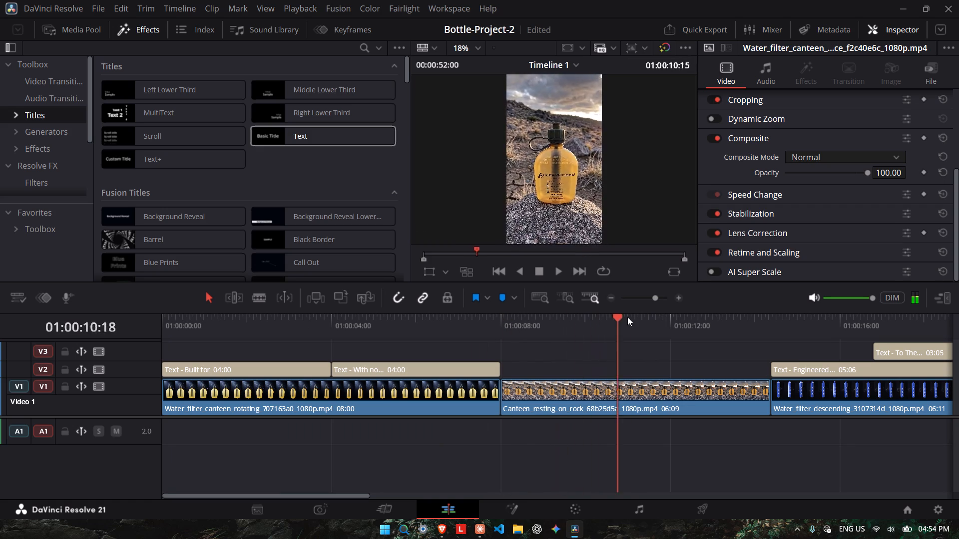
{"action": "left_click_drag", "start_coordinate": [627, 317], "coordinate": [583, 339]}
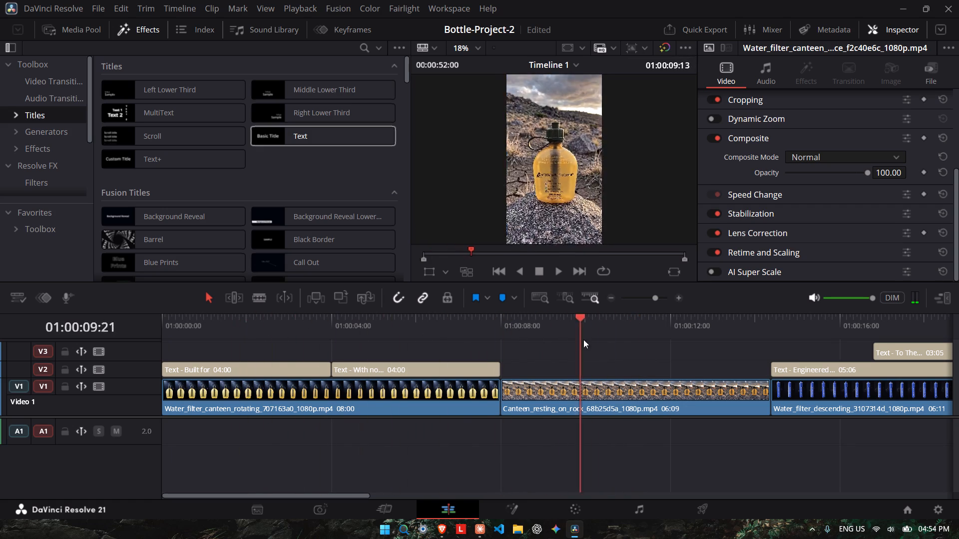
{"action": "left_click_drag", "start_coordinate": [583, 339], "coordinate": [813, 345]}
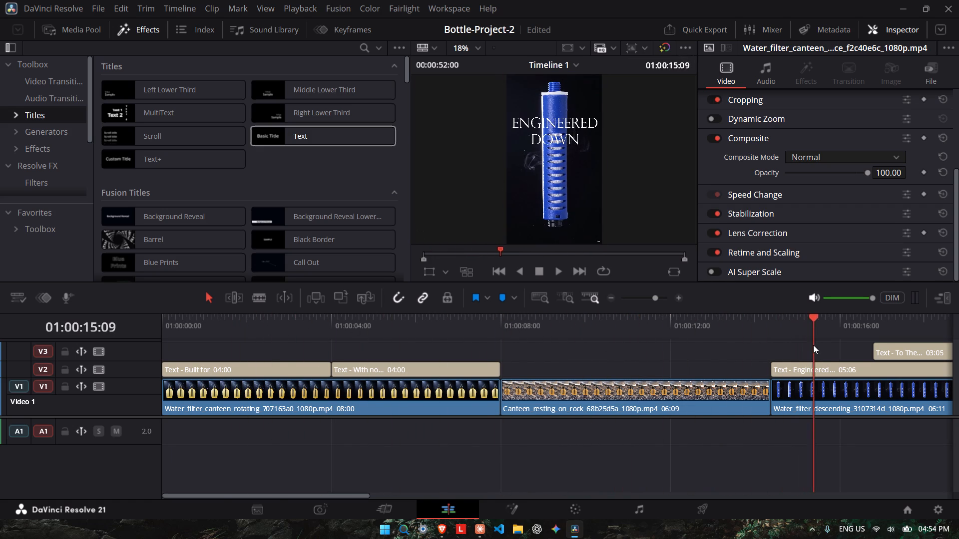
{"action": "scroll", "coordinate": [813, 345], "scroll_direction": "left", "scroll_amount": 2}
{"action": "left_click_drag", "start_coordinate": [505, 334], "coordinate": [712, 319]}
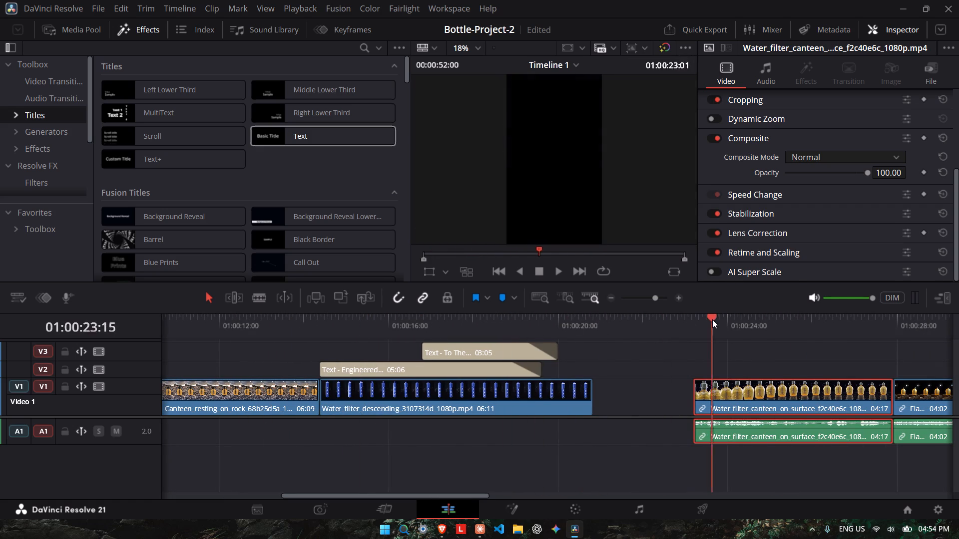
{"action": "left_click_drag", "start_coordinate": [712, 319], "coordinate": [870, 323]}
{"action": "scroll", "coordinate": [870, 323], "scroll_direction": "left", "scroll_amount": 2}
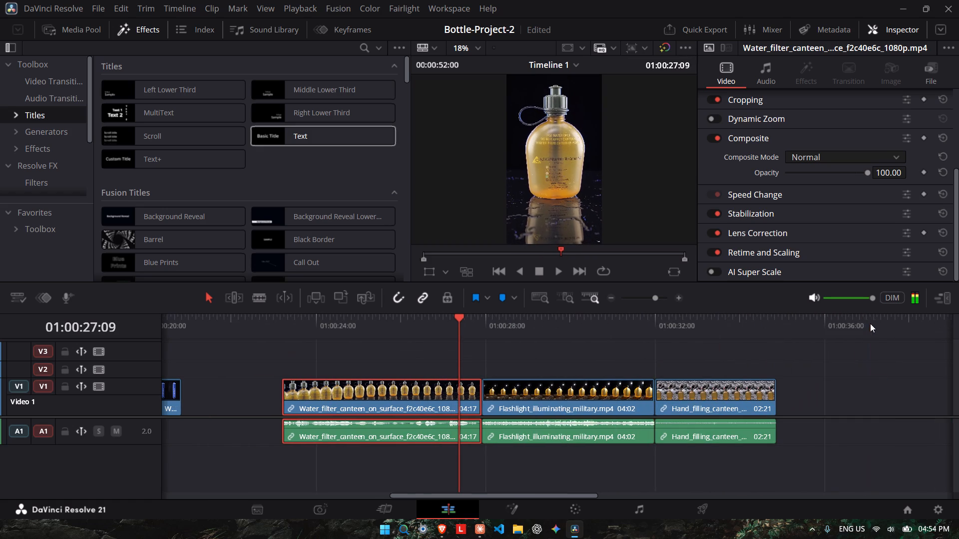
{"action": "left_click_drag", "start_coordinate": [499, 326], "coordinate": [435, 328]}
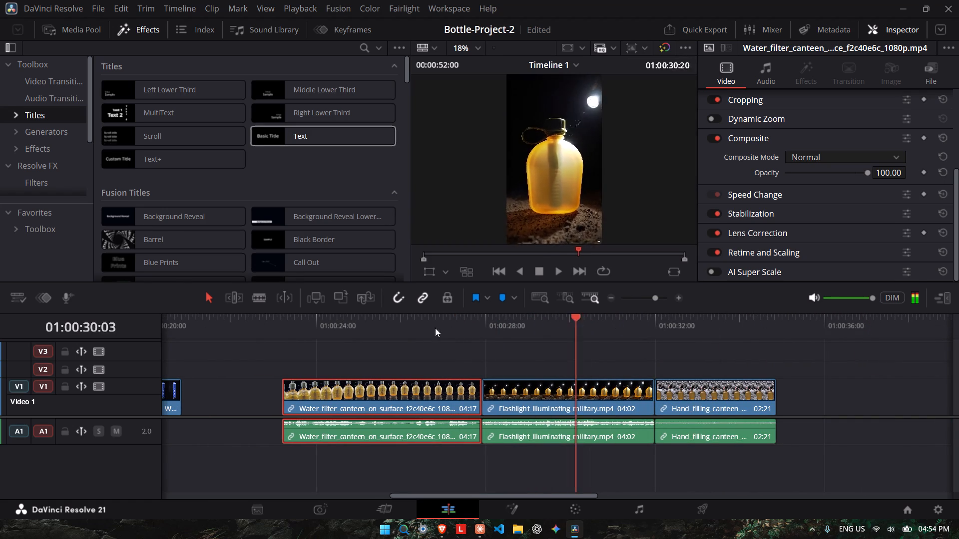
{"action": "left_click_drag", "start_coordinate": [435, 328], "coordinate": [338, 327]}
Move the linked canteen-on-surface clip into the gap between the hand-filling clip and the first hands clip.
{"action": "left_click_drag", "start_coordinate": [349, 405], "coordinate": [897, 420]}
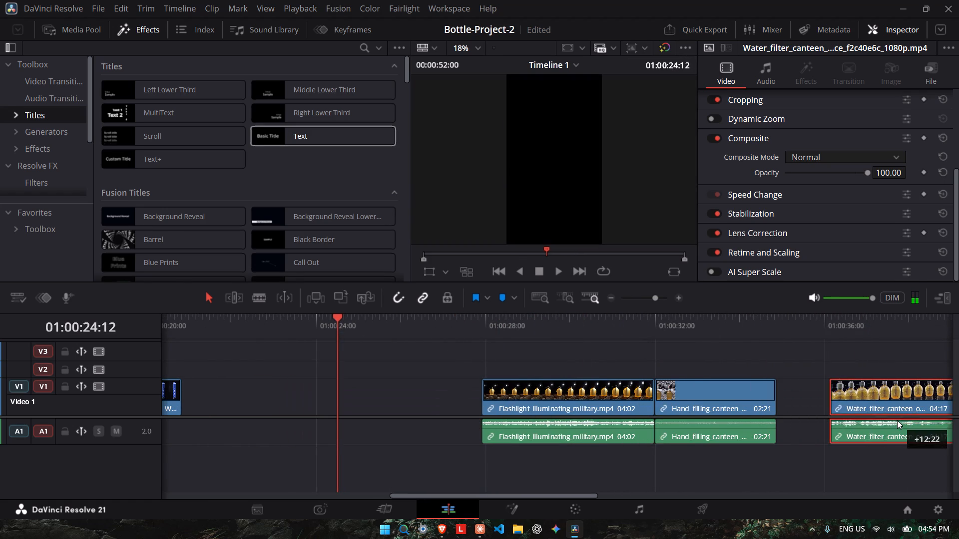
{"action": "left_click_drag", "start_coordinate": [897, 420], "coordinate": [875, 425]}
Scrub through the two hands-squeezing clips and the metal-cup filtering clip to examine their content and order.
{"action": "scroll", "coordinate": [875, 425], "scroll_direction": "left", "scroll_amount": 2}
{"action": "scroll", "coordinate": [875, 425], "scroll_direction": "right", "scroll_amount": 1}
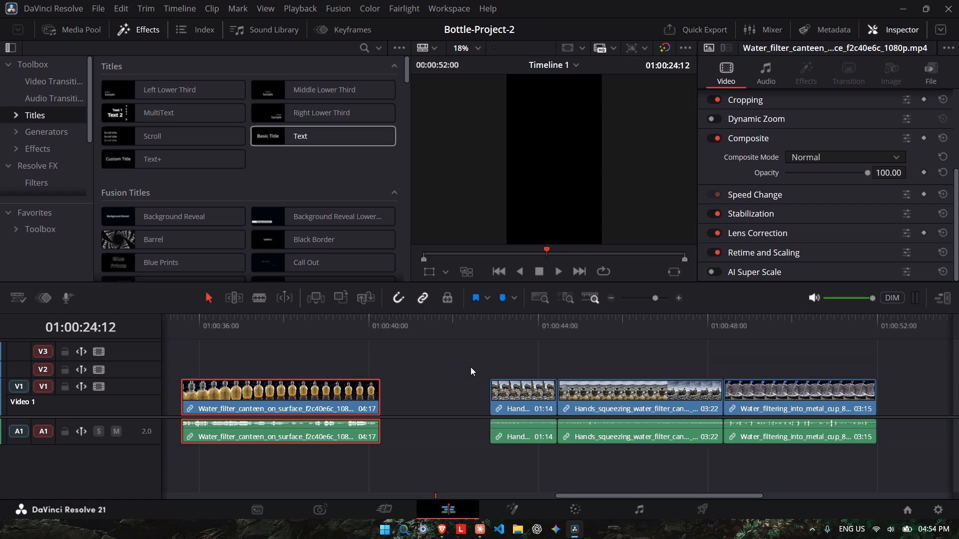
{"action": "left_click_drag", "start_coordinate": [486, 326], "coordinate": [540, 326]}
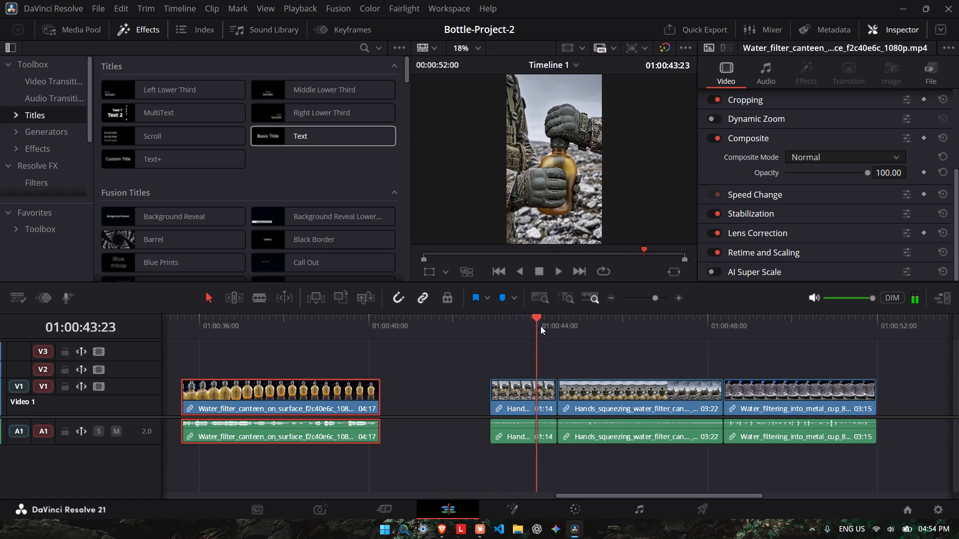
{"action": "left_click_drag", "start_coordinate": [540, 326], "coordinate": [649, 330]}
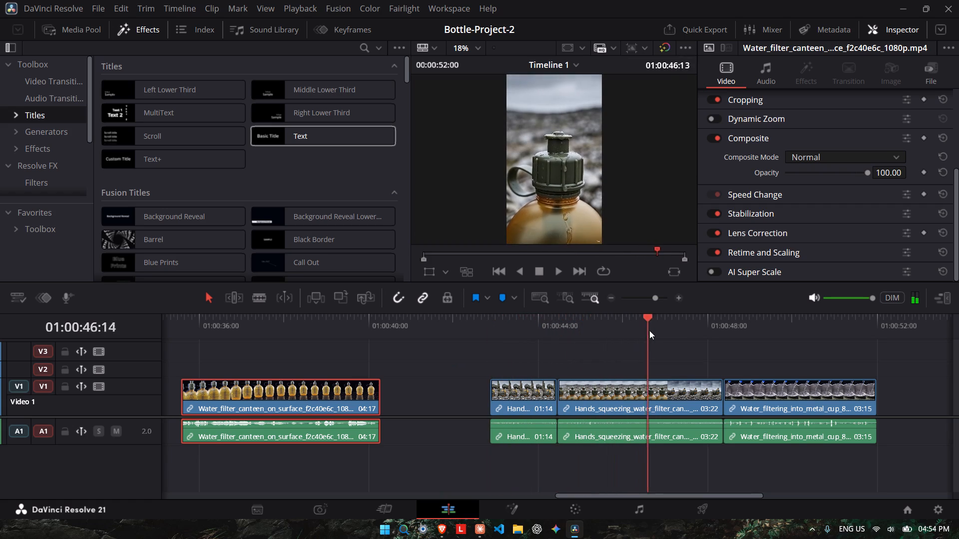
{"action": "left_click_drag", "start_coordinate": [649, 330], "coordinate": [704, 351]}
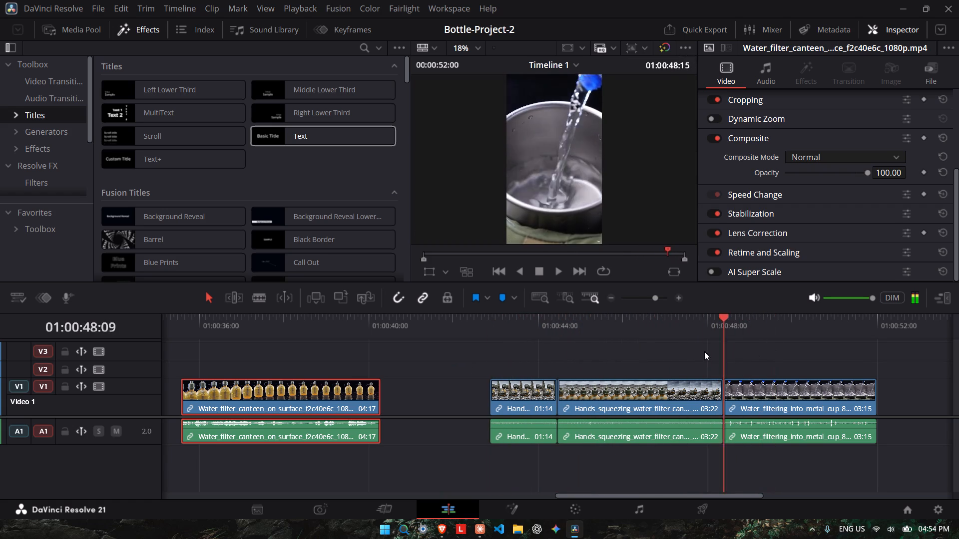
{"action": "left_click_drag", "start_coordinate": [704, 351], "coordinate": [685, 364]}
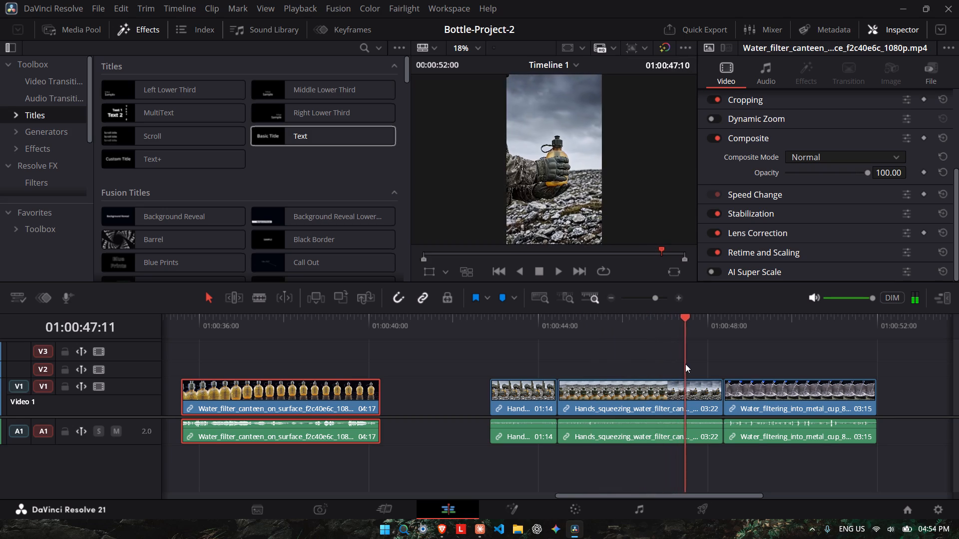
{"action": "left_click_drag", "start_coordinate": [685, 364], "coordinate": [544, 366]}
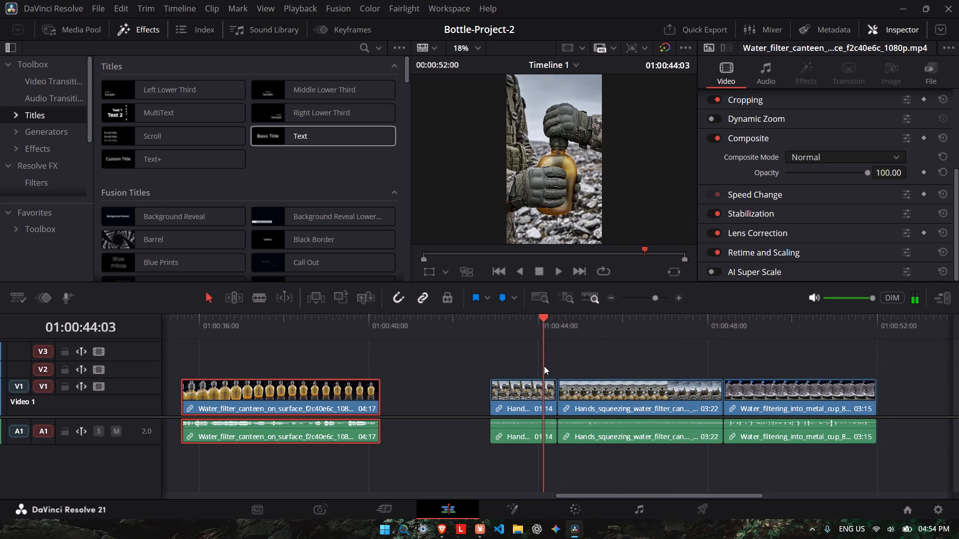
{"action": "left_click_drag", "start_coordinate": [544, 366], "coordinate": [441, 384]}
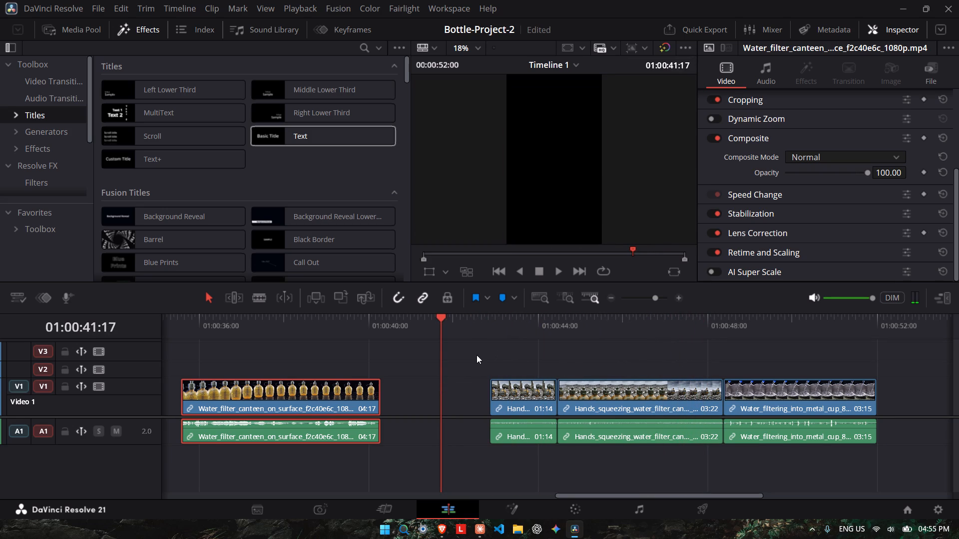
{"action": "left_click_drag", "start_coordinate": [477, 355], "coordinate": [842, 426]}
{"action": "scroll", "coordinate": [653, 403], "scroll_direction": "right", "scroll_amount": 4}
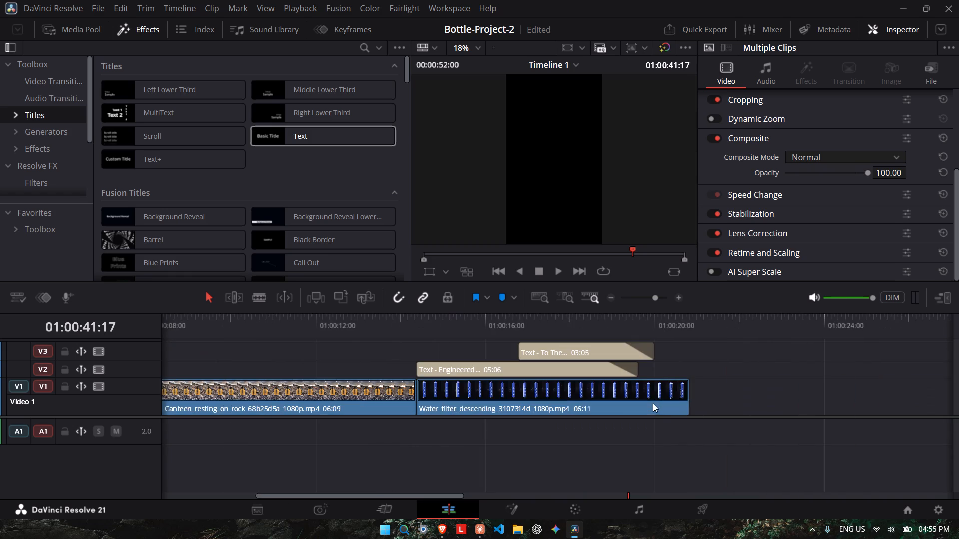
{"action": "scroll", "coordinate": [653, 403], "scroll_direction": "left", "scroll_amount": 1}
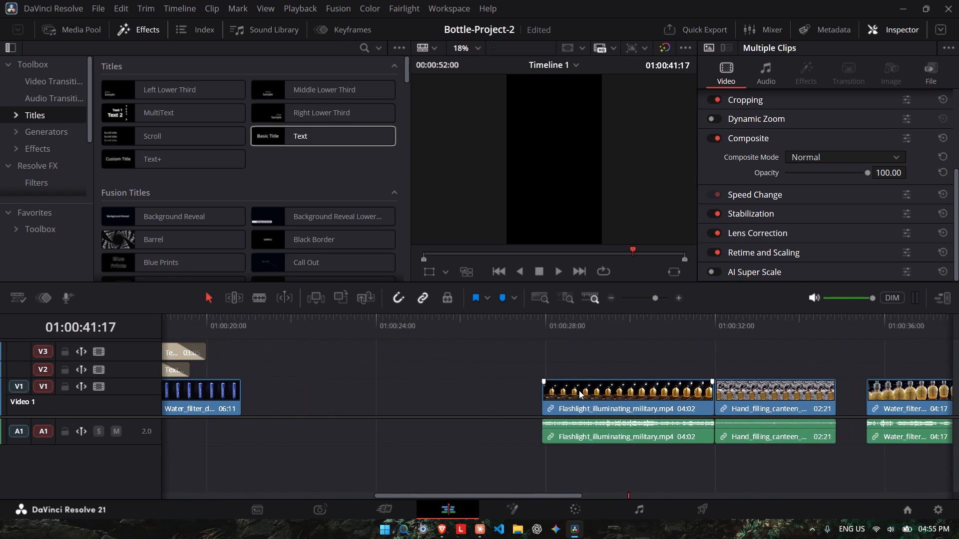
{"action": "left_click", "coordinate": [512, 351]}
Move the linked flashlight and hand-filling clips together along the timeline, up against the start of the canteen-on-surface clip.
{"action": "left_click_drag", "start_coordinate": [512, 351], "coordinate": [534, 374]}
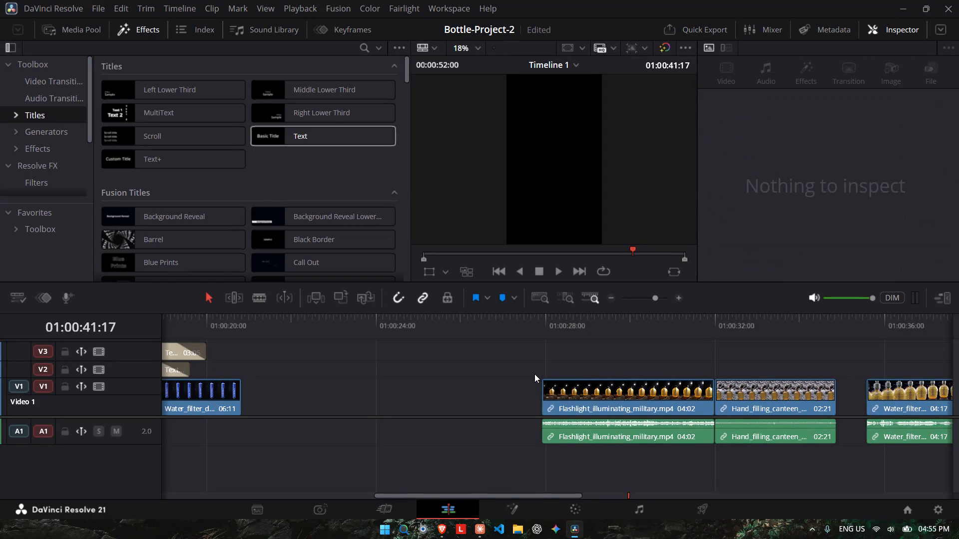
{"action": "left_click_drag", "start_coordinate": [534, 374], "coordinate": [844, 439]}
{"action": "left_click_drag", "start_coordinate": [623, 401], "coordinate": [635, 401]}
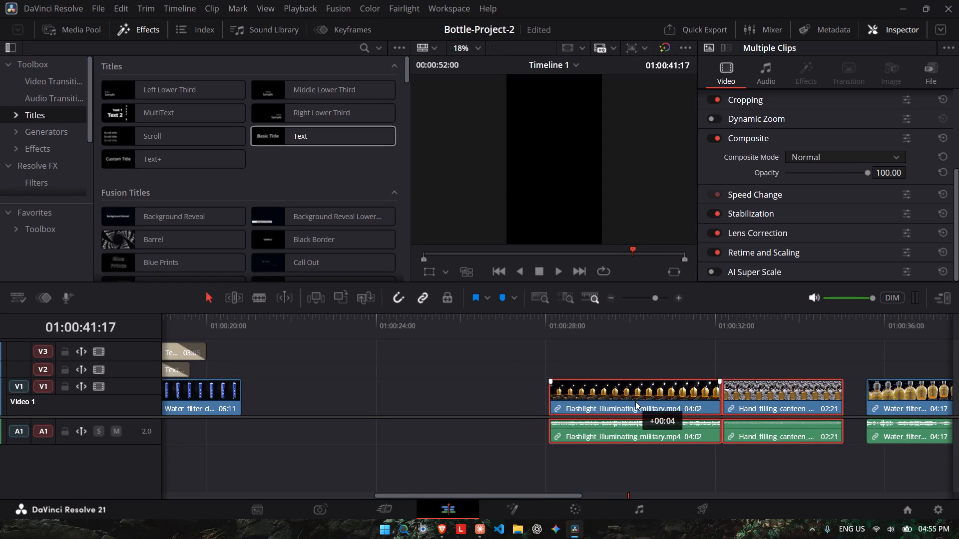
{"action": "left_click_drag", "start_coordinate": [635, 401], "coordinate": [656, 402]}
{"action": "scroll", "coordinate": [656, 402], "scroll_direction": "left", "scroll_amount": 1}
{"action": "scroll", "coordinate": [415, 345], "scroll_direction": "right", "scroll_amount": 1}
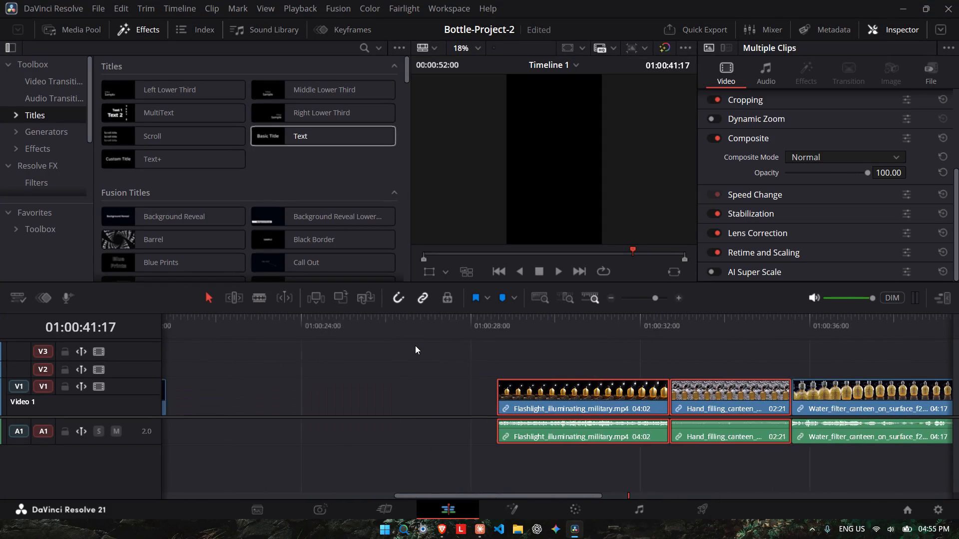
Shift the flashlight, hand-filling and canteen-on-surface clips together later, close to the first hands-squeezing clip.
{"action": "scroll", "coordinate": [415, 345], "scroll_direction": "right", "scroll_amount": 1}
{"action": "left_click_drag", "start_coordinate": [396, 363], "coordinate": [888, 416]}
{"action": "left_click_drag", "start_coordinate": [682, 410], "coordinate": [778, 410]}
{"action": "scroll", "coordinate": [778, 410], "scroll_direction": "left", "scroll_amount": 1}
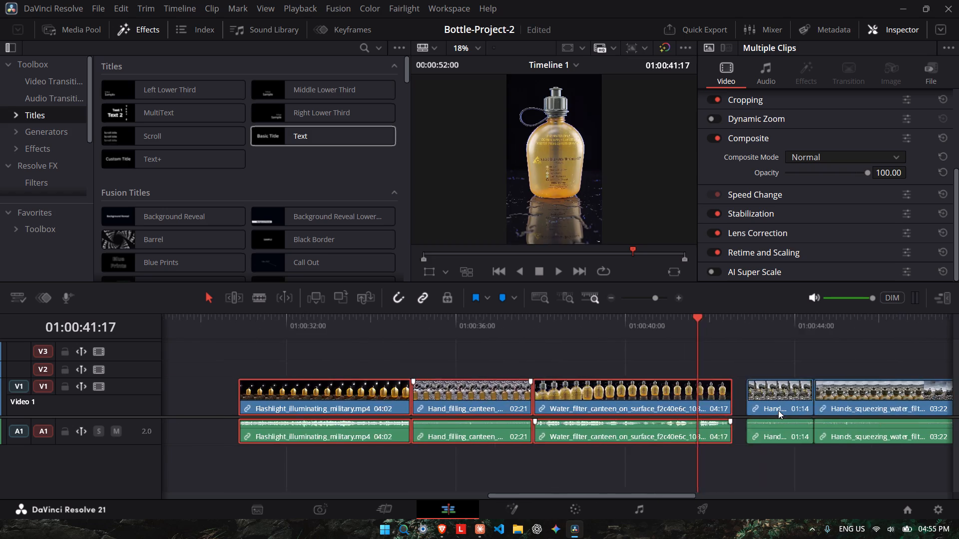
{"action": "scroll", "coordinate": [778, 410], "scroll_direction": "left", "scroll_amount": 1}
{"action": "left_click", "coordinate": [667, 362]}
Move the two hands-squeezing clips and the metal-cup filtering clip together into the gap between the descending filter and flashlight clips.
{"action": "scroll", "coordinate": [667, 362], "scroll_direction": "left", "scroll_amount": 1}
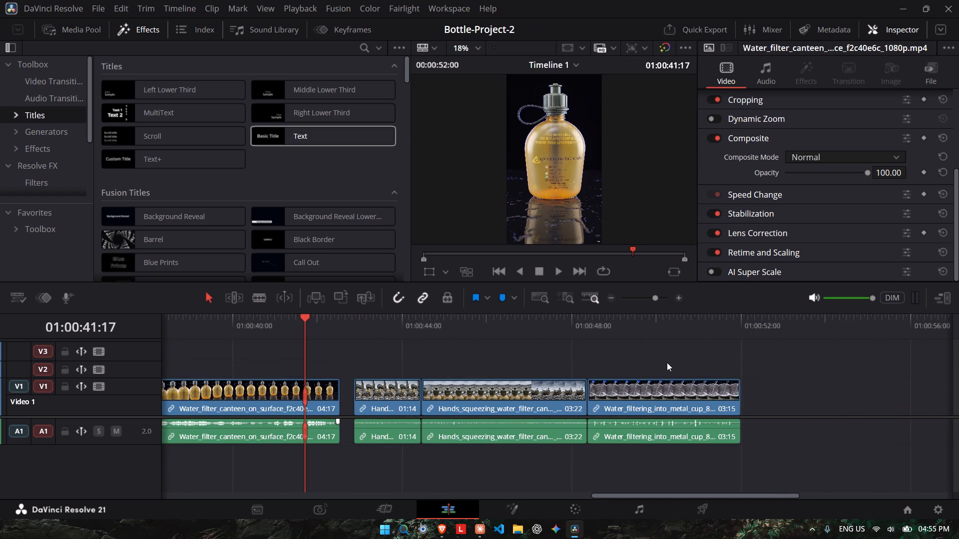
{"action": "left_click_drag", "start_coordinate": [377, 354], "coordinate": [776, 425]}
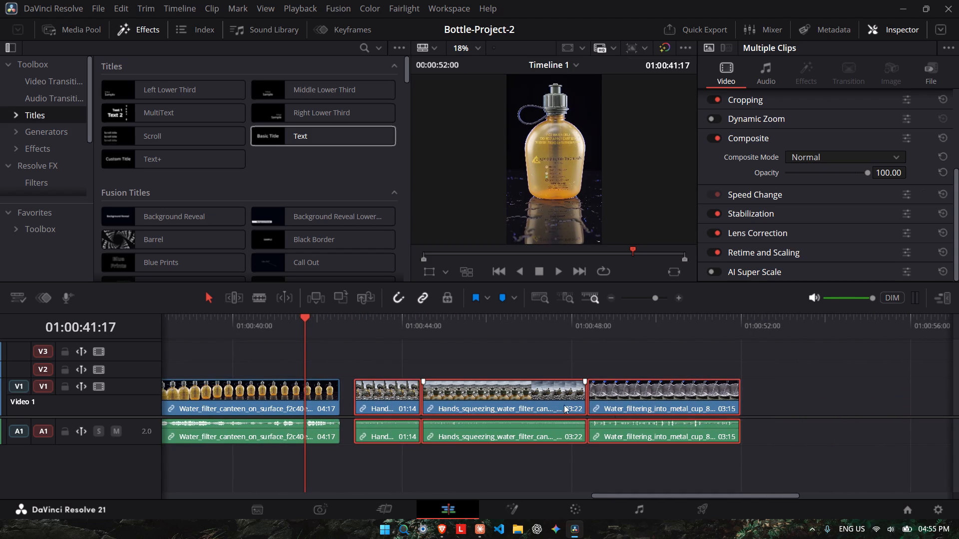
{"action": "left_click_drag", "start_coordinate": [484, 394], "coordinate": [585, 408]}
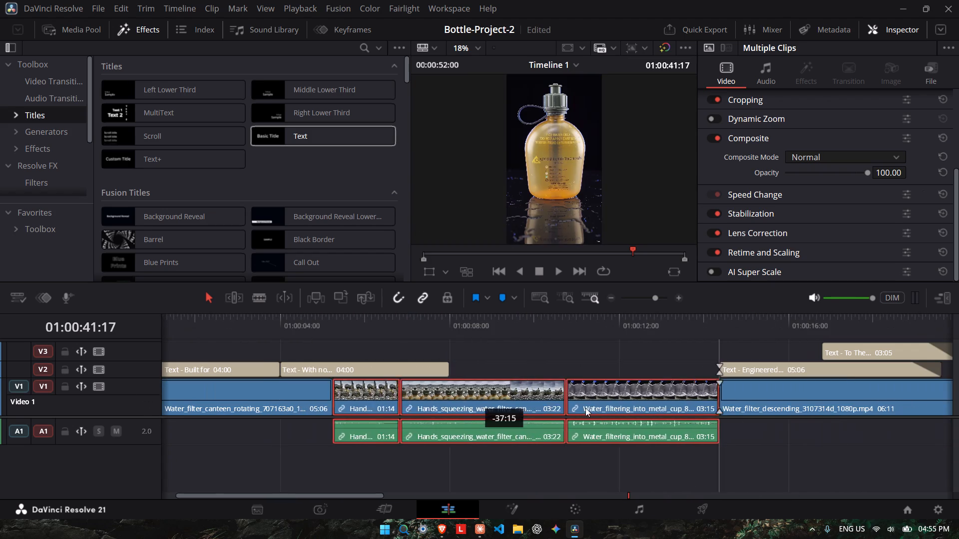
{"action": "left_click_drag", "start_coordinate": [585, 408], "coordinate": [658, 444]}
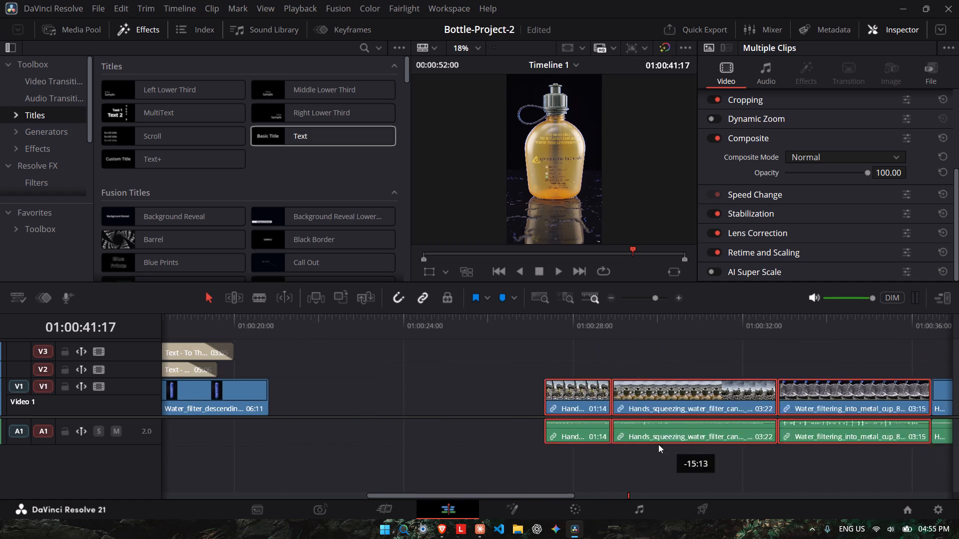
{"action": "left_click_drag", "start_coordinate": [658, 444], "coordinate": [415, 442]}
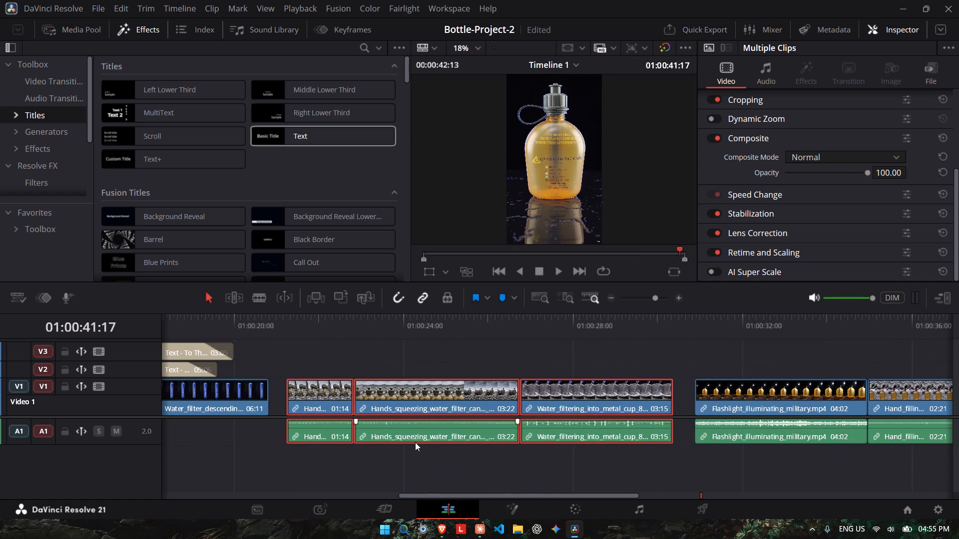
Scrub from the descending filter clip into the first hands-squeezing clip to check the new order.
{"action": "scroll", "coordinate": [415, 442], "scroll_direction": "right", "scroll_amount": 1}
{"action": "left_click", "coordinate": [367, 339]}
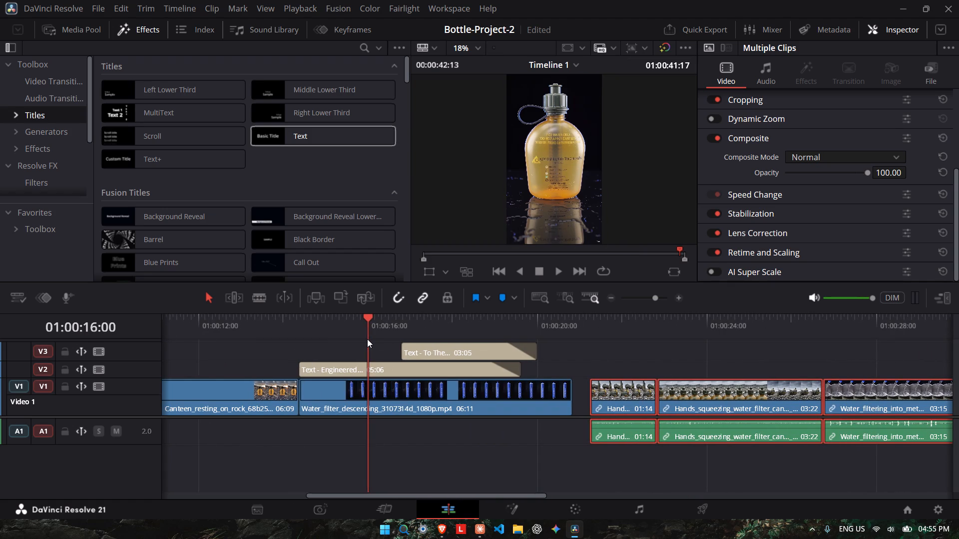
{"action": "left_click_drag", "start_coordinate": [367, 339], "coordinate": [621, 333]}
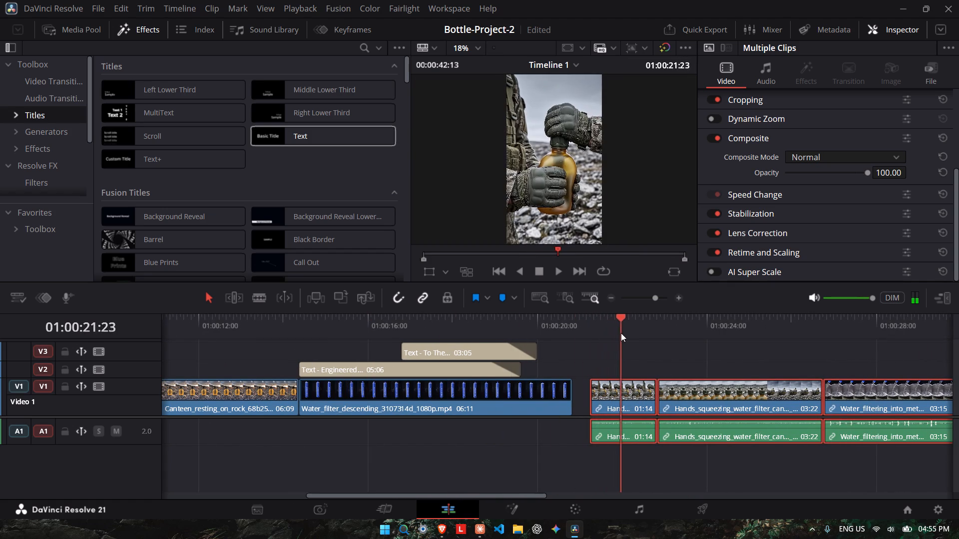
{"action": "left_click_drag", "start_coordinate": [621, 333], "coordinate": [628, 333]}
{"action": "scroll", "coordinate": [628, 333], "scroll_direction": "left", "scroll_amount": 1}
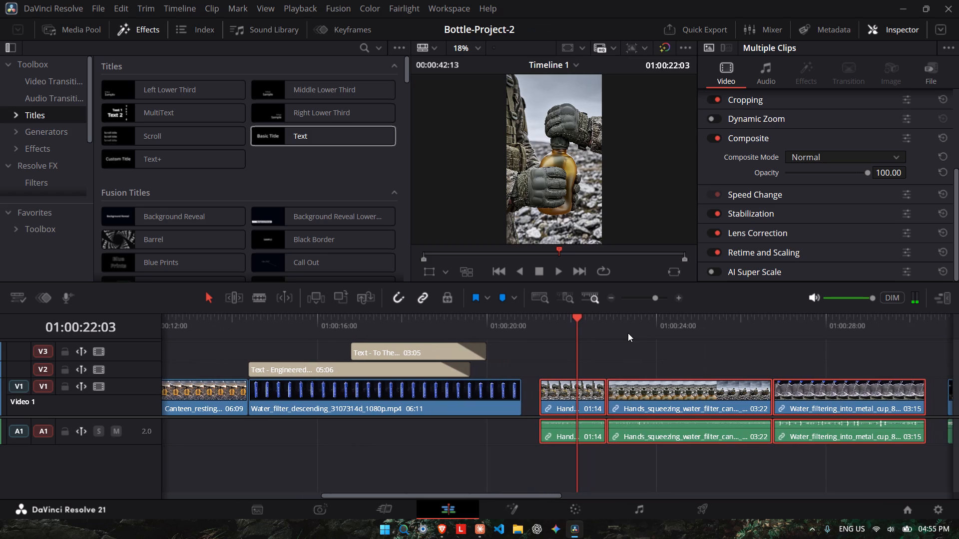
{"action": "left_click", "coordinate": [554, 333]}
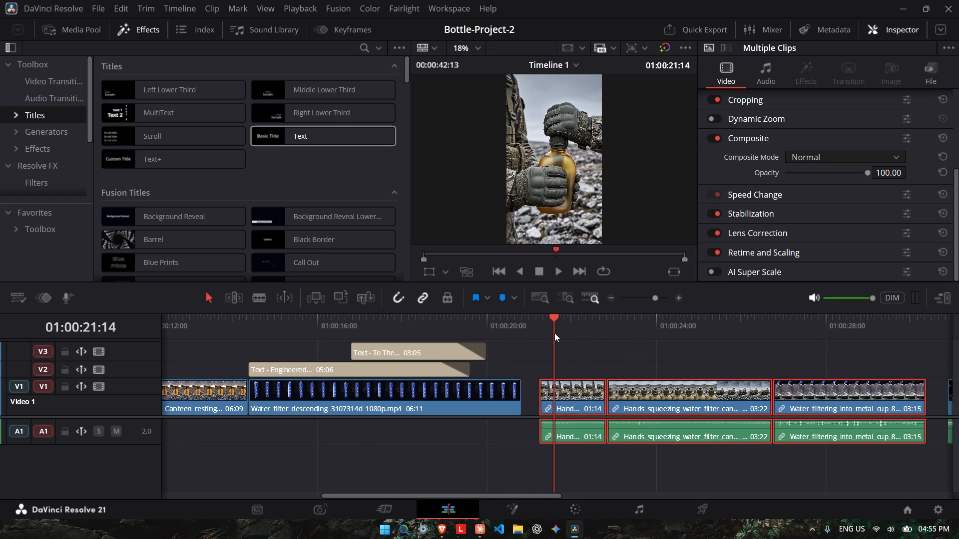
Turn off linked selection and select only the audio part of the first hands-squeezing clip.
{"action": "left_click", "coordinate": [591, 355]}
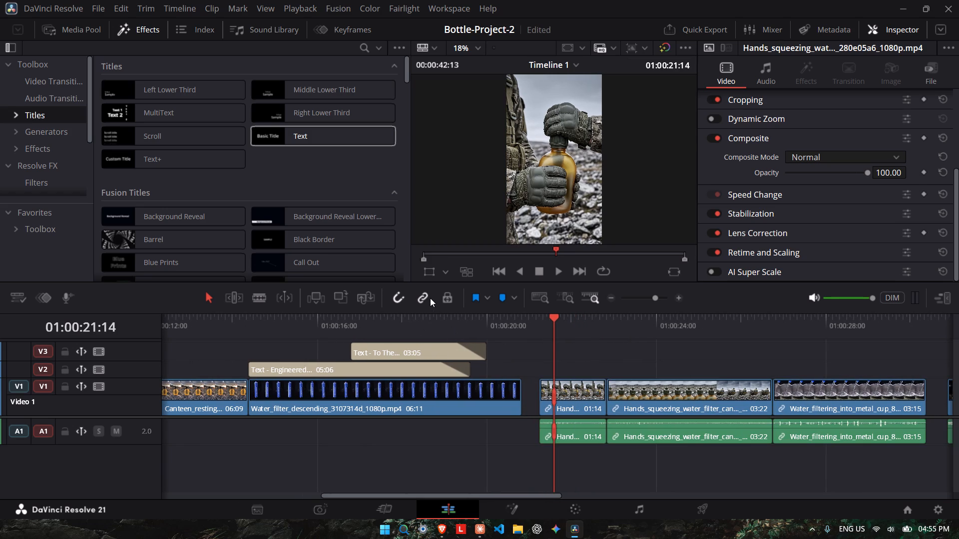
{"action": "left_click", "coordinate": [578, 428]}
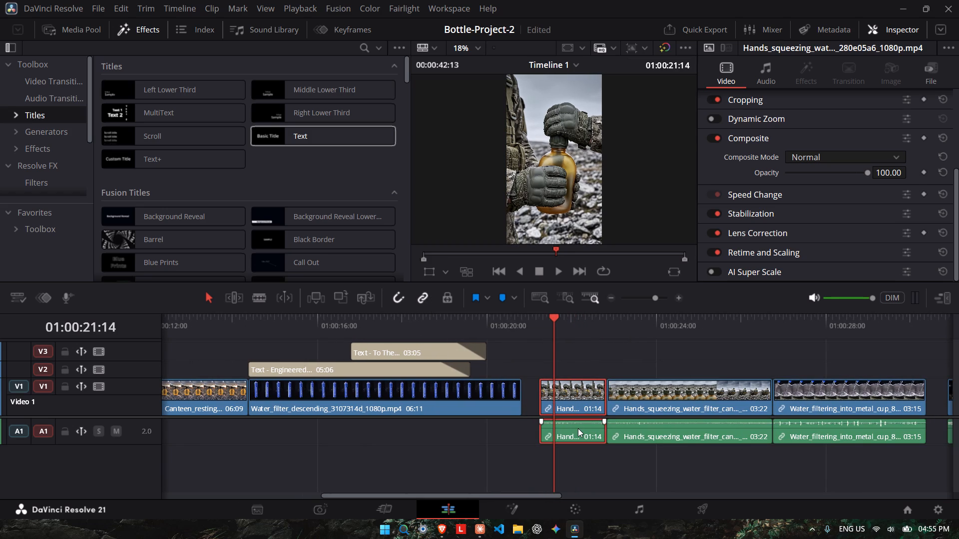
{"action": "left_click", "coordinate": [575, 333]}
{"action": "left_click", "coordinate": [596, 364]}
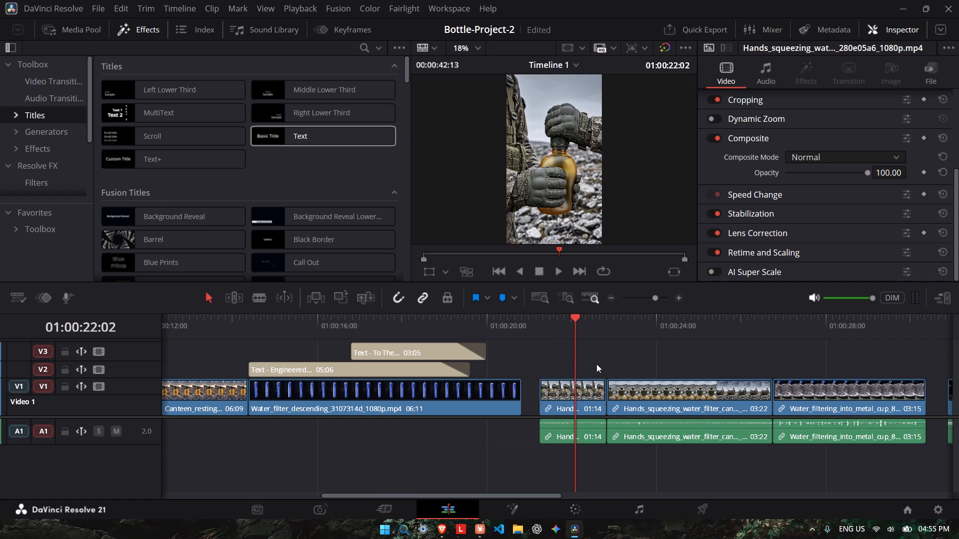
{"action": "left_click", "coordinate": [422, 298]}
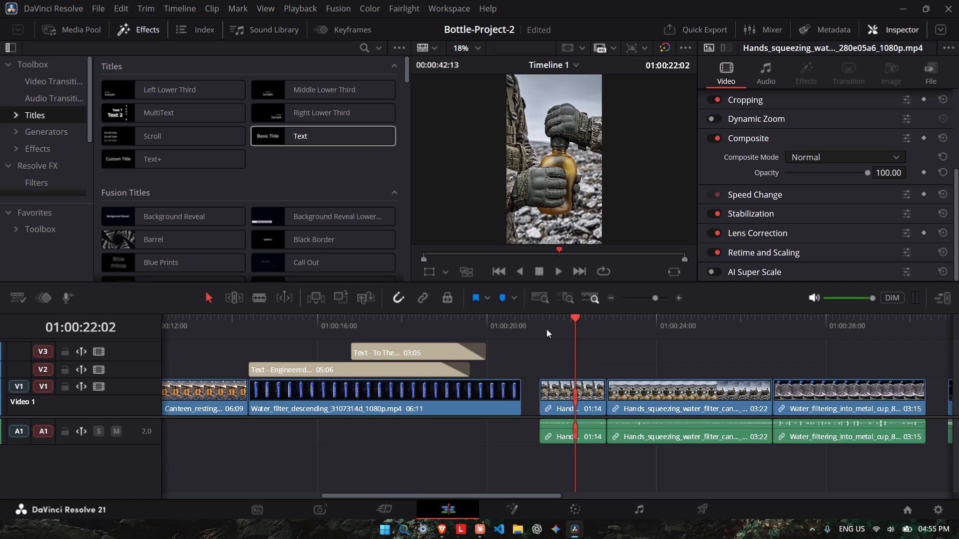
{"action": "left_click_drag", "start_coordinate": [555, 328], "coordinate": [507, 334]}
{"action": "left_click", "coordinate": [593, 433]}
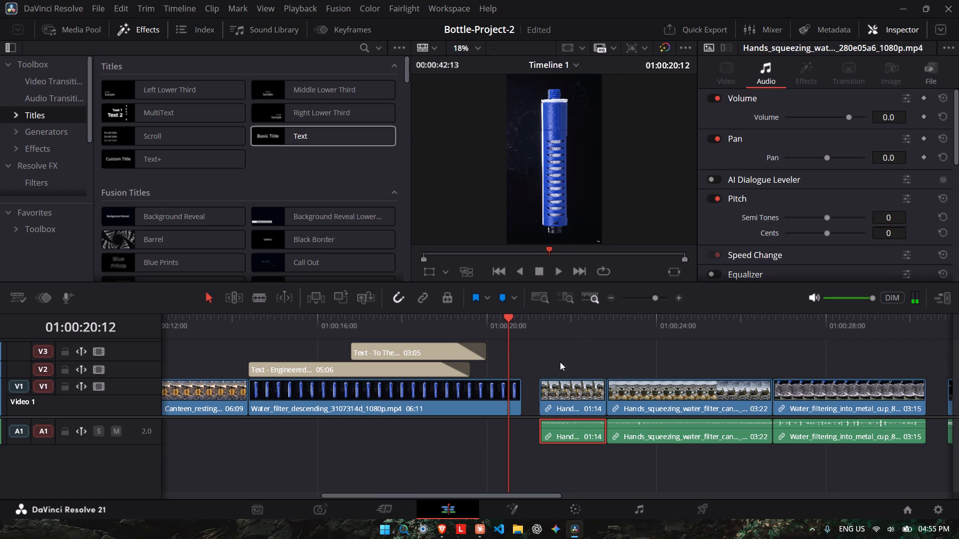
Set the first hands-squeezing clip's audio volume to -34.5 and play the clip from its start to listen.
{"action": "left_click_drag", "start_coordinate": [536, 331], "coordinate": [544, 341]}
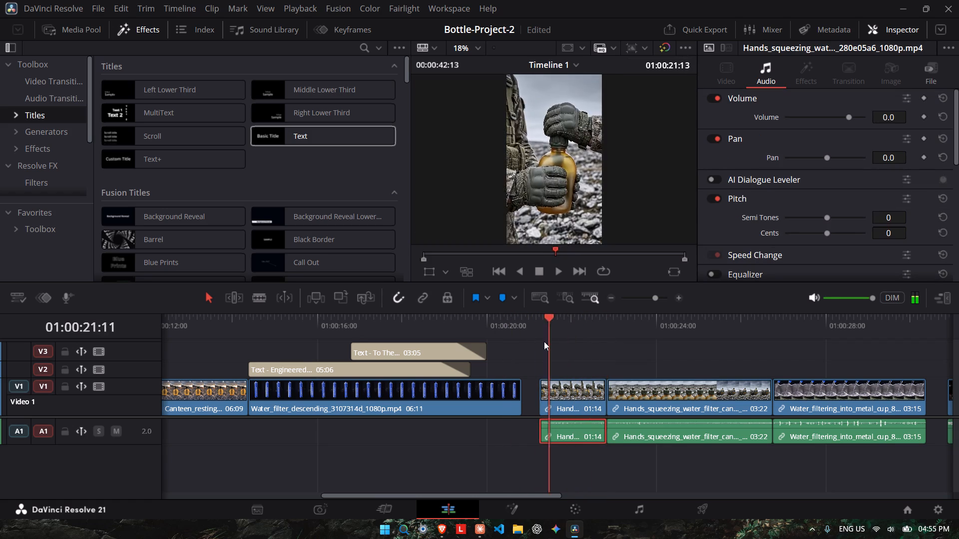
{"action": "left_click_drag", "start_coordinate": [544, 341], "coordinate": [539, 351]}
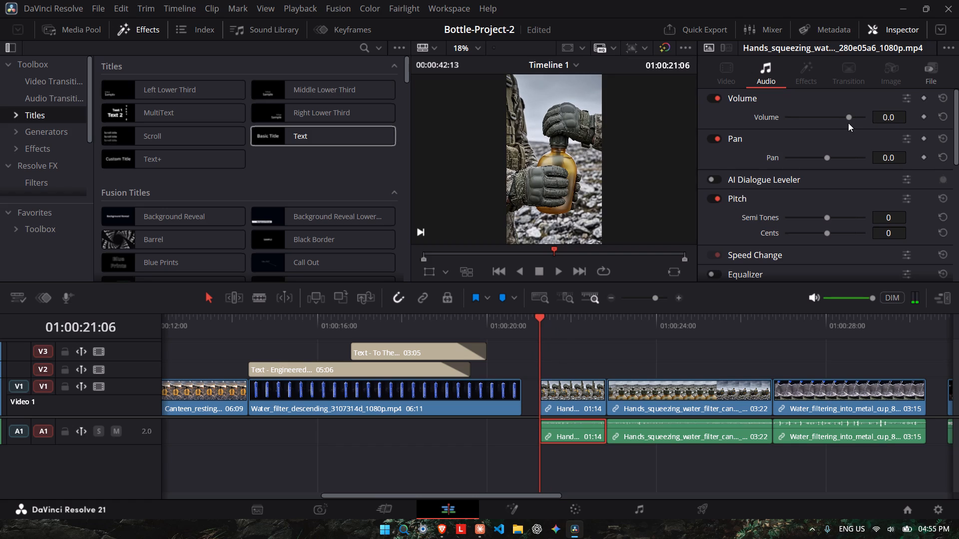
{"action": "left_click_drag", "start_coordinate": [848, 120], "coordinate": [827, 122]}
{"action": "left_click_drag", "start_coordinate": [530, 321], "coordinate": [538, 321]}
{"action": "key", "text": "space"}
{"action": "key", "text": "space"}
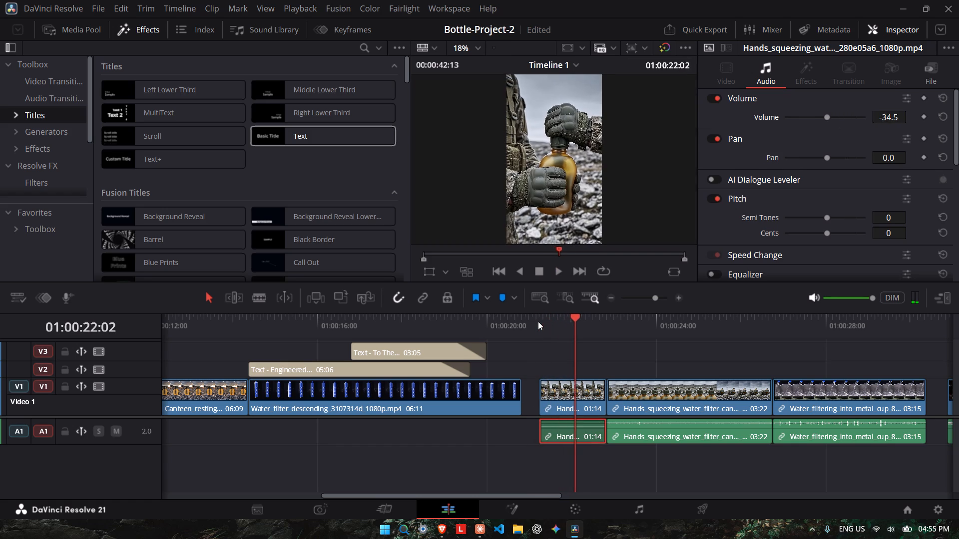
Set the first hands-squeezing clip's audio volume to -15.6 and play it back from just before its start.
{"action": "left_click_drag", "start_coordinate": [825, 117], "coordinate": [835, 117]}
{"action": "left_click_drag", "start_coordinate": [835, 117], "coordinate": [839, 118]}
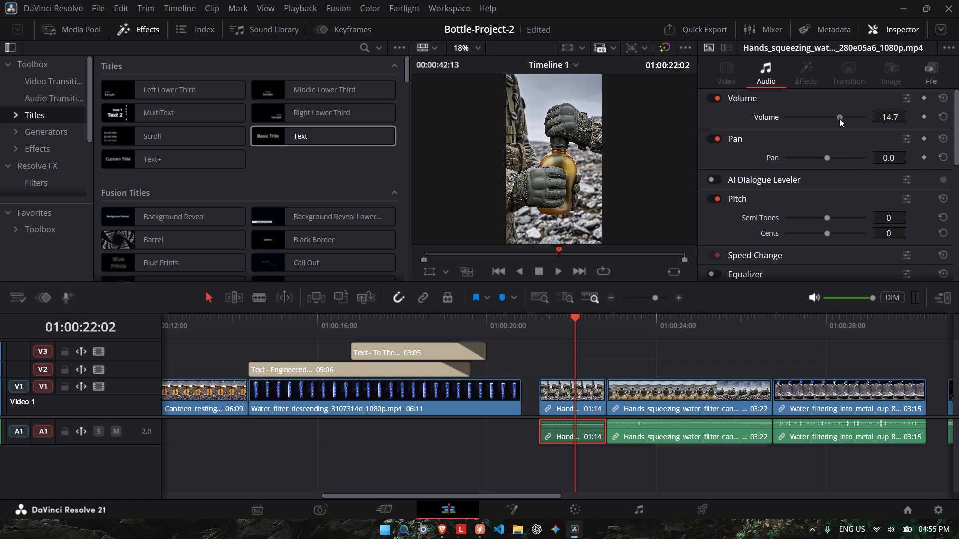
{"action": "left_click_drag", "start_coordinate": [839, 118], "coordinate": [839, 118]}
{"action": "left_click", "coordinate": [535, 318]}
{"action": "key", "text": "space"}
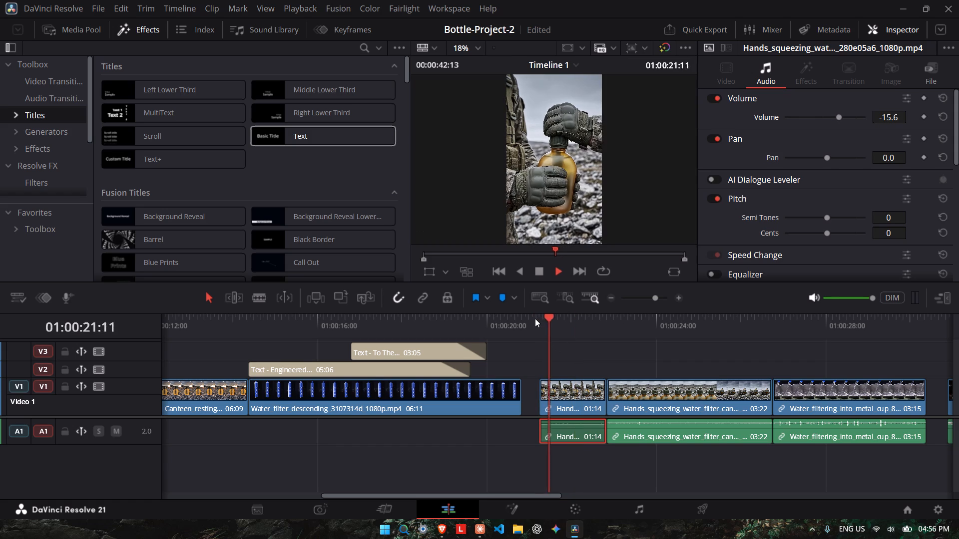
{"action": "key", "text": "space"}
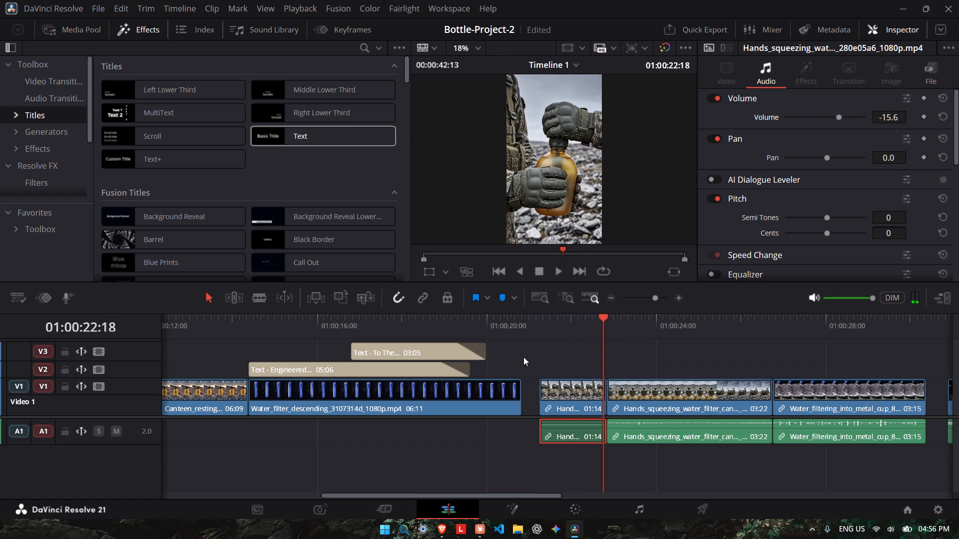
{"action": "left_click", "coordinate": [528, 319]}
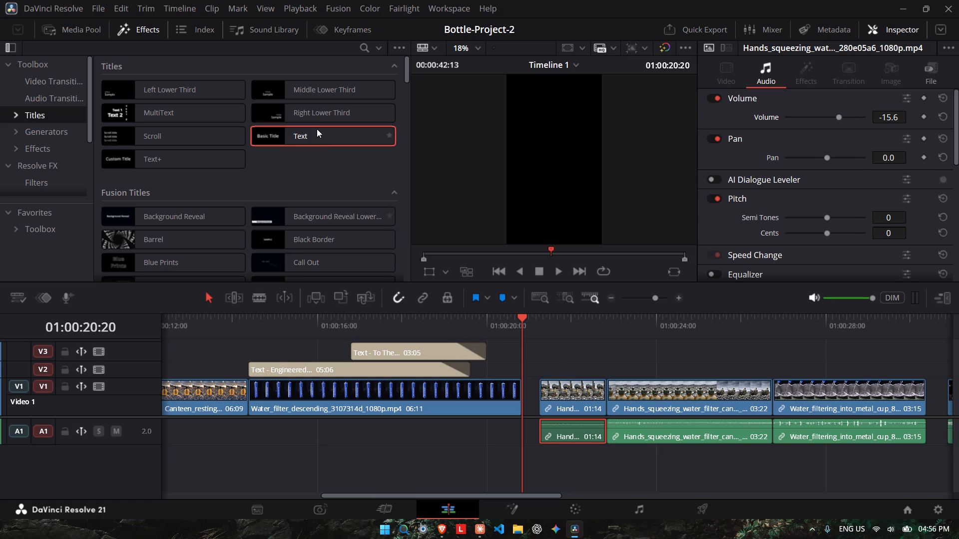
Add a Text title on V2 at the start of the first hands-squeezing clip and trim it to 01:00.
{"action": "left_click_drag", "start_coordinate": [315, 135], "coordinate": [564, 363]}
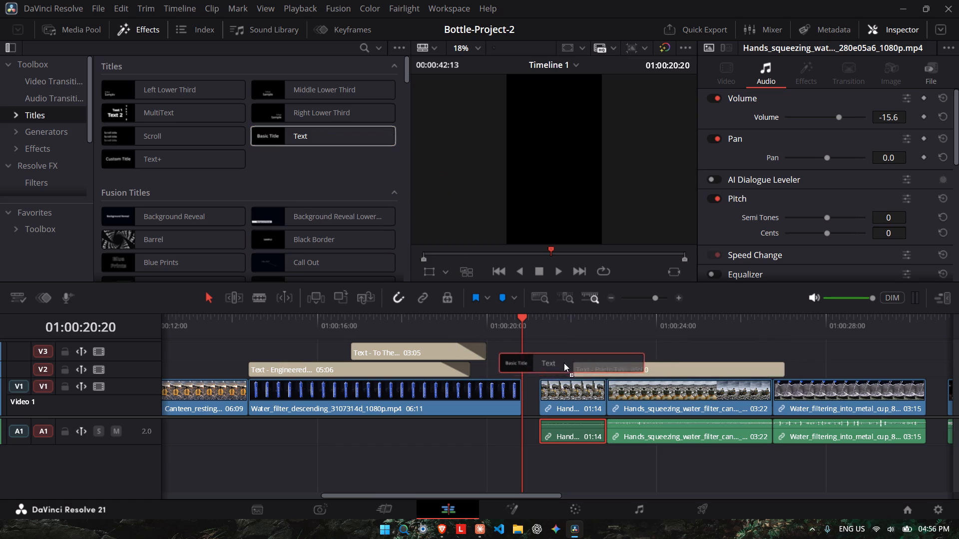
{"action": "left_click_drag", "start_coordinate": [564, 363], "coordinate": [534, 369]}
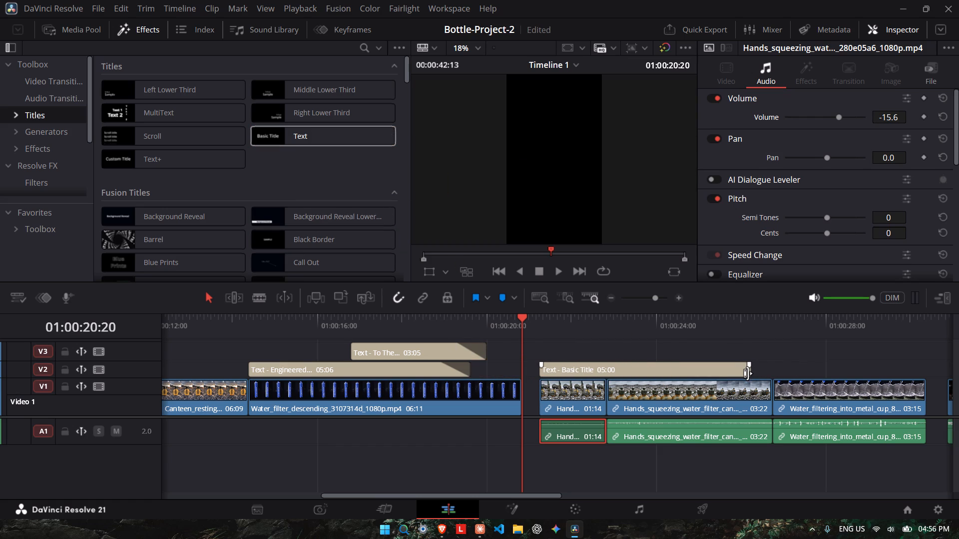
{"action": "left_click_drag", "start_coordinate": [750, 372], "coordinate": [641, 368]}
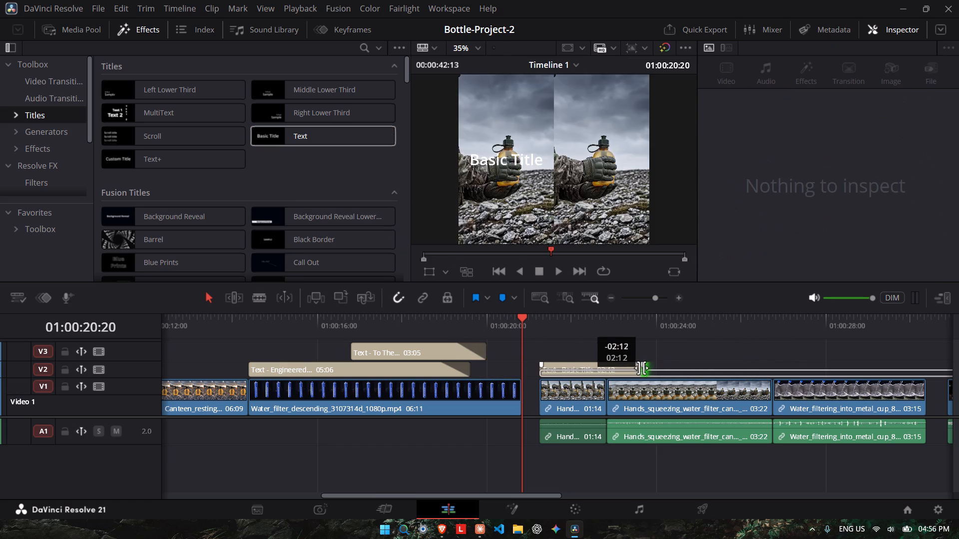
{"action": "left_click_drag", "start_coordinate": [641, 368], "coordinate": [580, 376]}
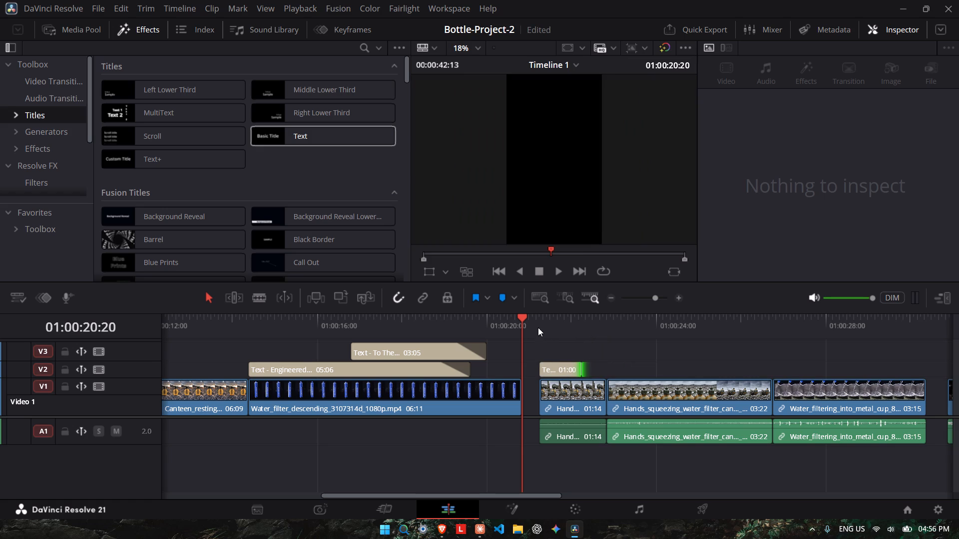
Replace the placeholder text of the title over the first hands-squeezing clip with "Squeeze".
{"action": "left_click", "coordinate": [549, 318]}
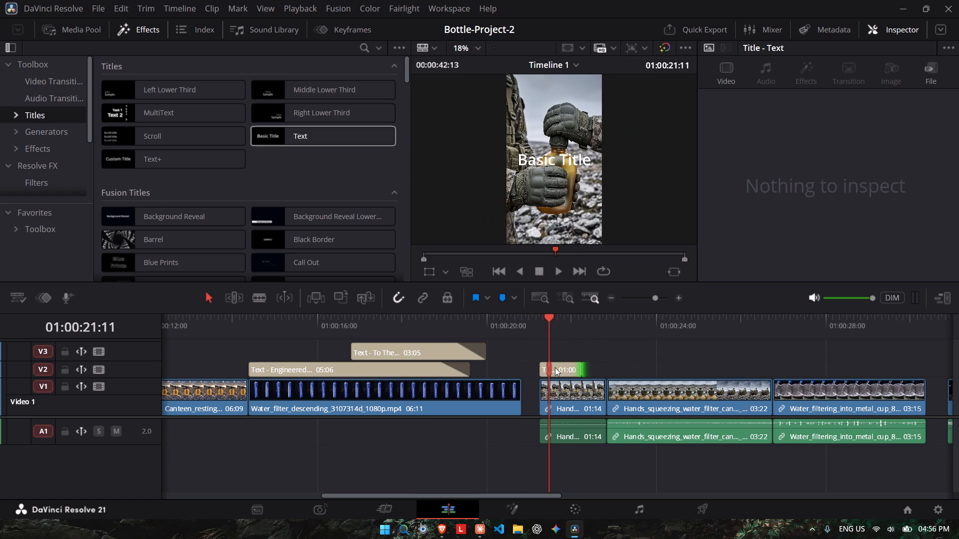
{"action": "left_click", "coordinate": [559, 367]}
{"action": "left_click_drag", "start_coordinate": [758, 160], "coordinate": [674, 161]}
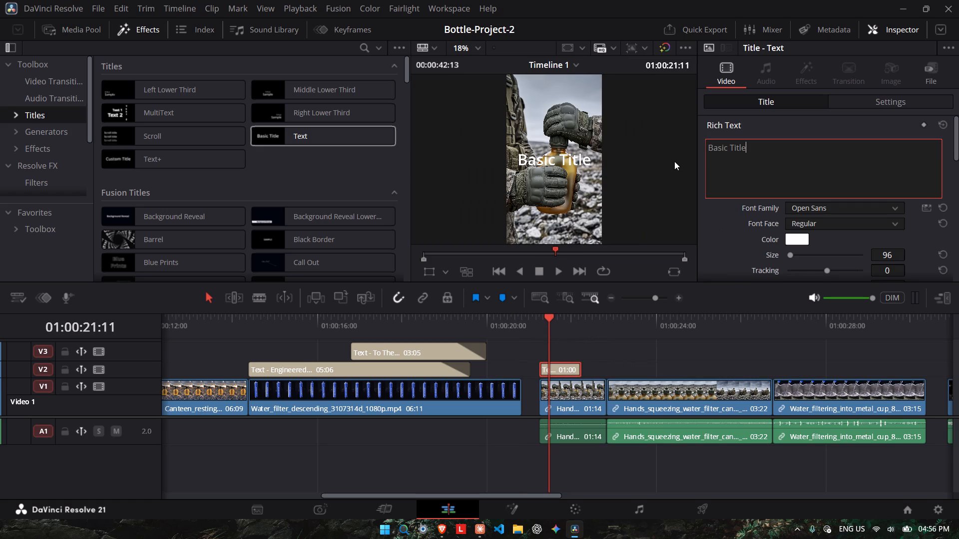
{"action": "key", "text": "ctrl+BackSpace"}
{"action": "key", "text": "ctrl+BackSpace"}
{"action": "type", "text": "Squeeeze"}
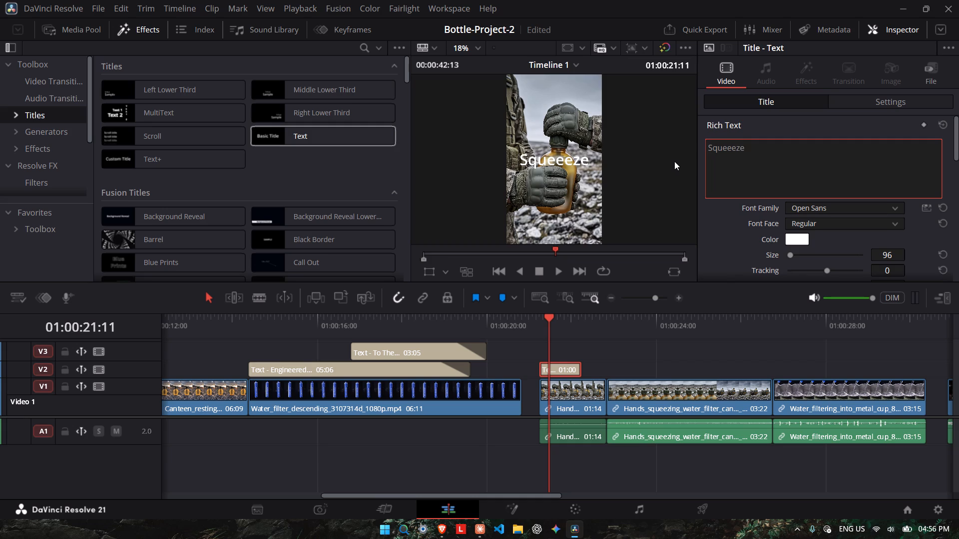
{"action": "key", "text": "BackSpace"}
{"action": "key", "text": "BackSpace"}
{"action": "key", "text": "BackSpace"}
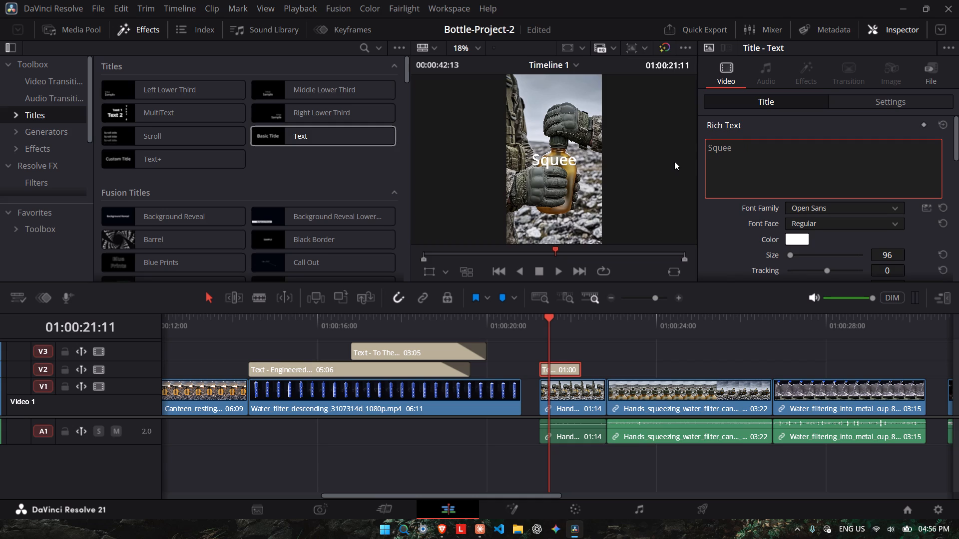
{"action": "type", "text": "ze"}
{"action": "key", "text": "BackSpace"}
{"action": "key", "text": "BackSpace"}
{"action": "key", "text": "BackSpace"}
{"action": "type", "text": "eze"}
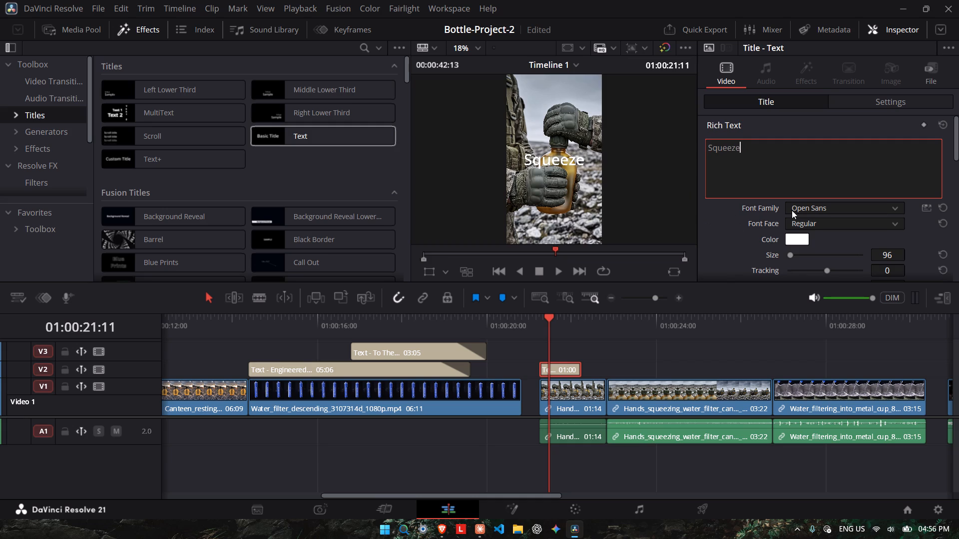
Set the "Squeeze" title's font to Open Sans Condensed Light and its size to 167.
{"action": "left_click", "coordinate": [810, 210]}
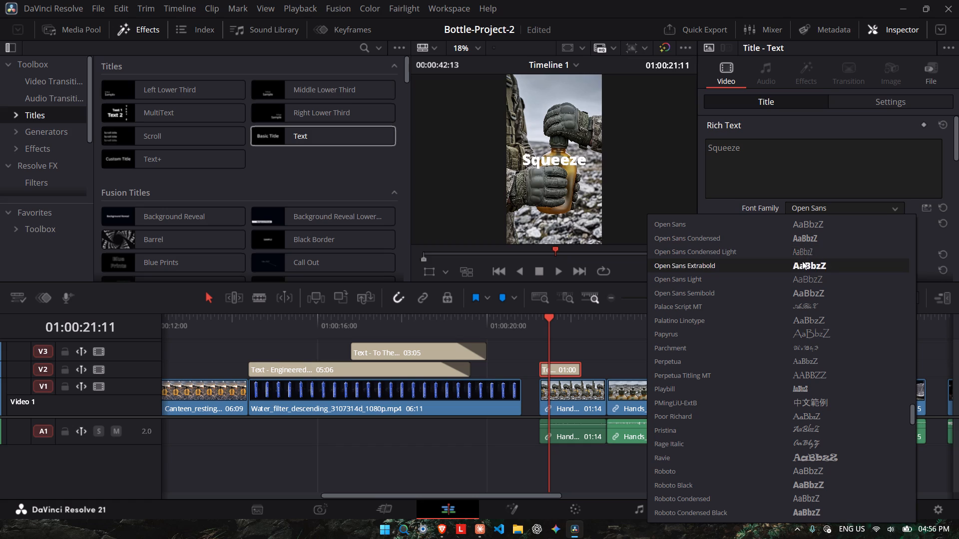
{"action": "left_click", "coordinate": [807, 248]}
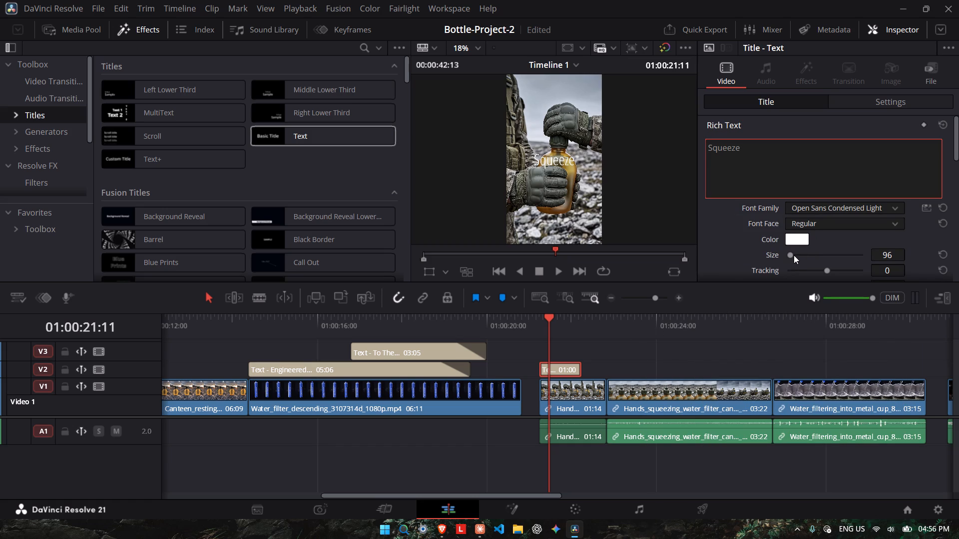
{"action": "left_click", "coordinate": [794, 255]}
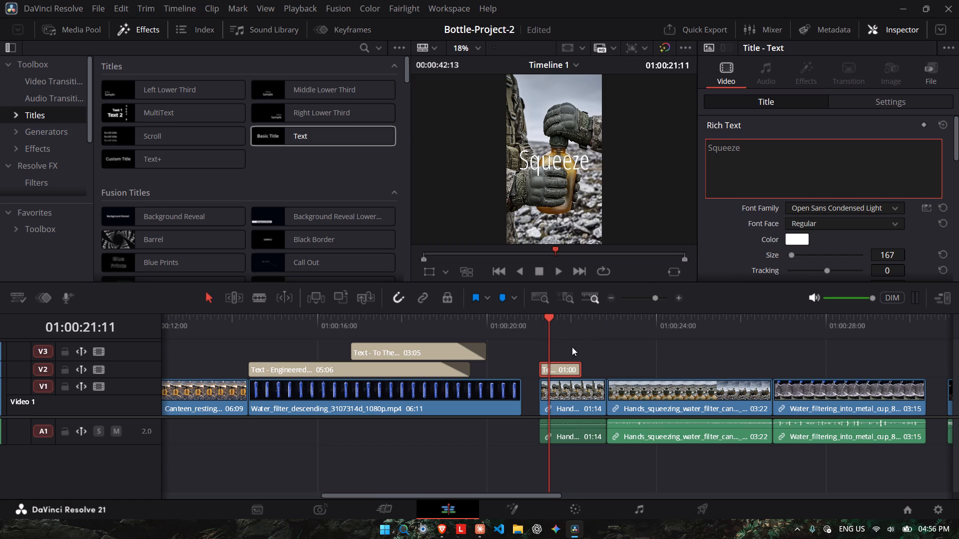
Enable Dynamic Zoom on the video of the first hands-squeezing clip.
{"action": "left_click", "coordinate": [533, 318]}
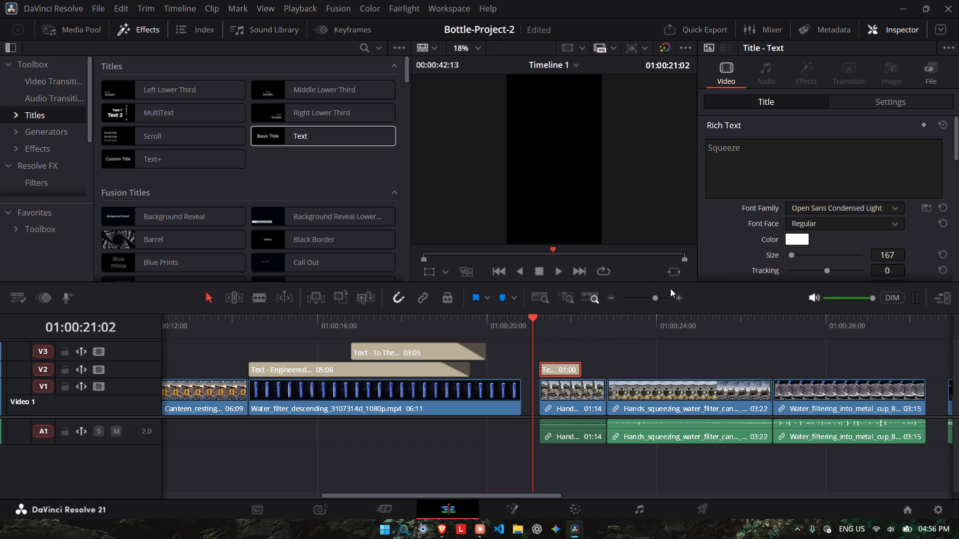
{"action": "left_click", "coordinate": [576, 395]}
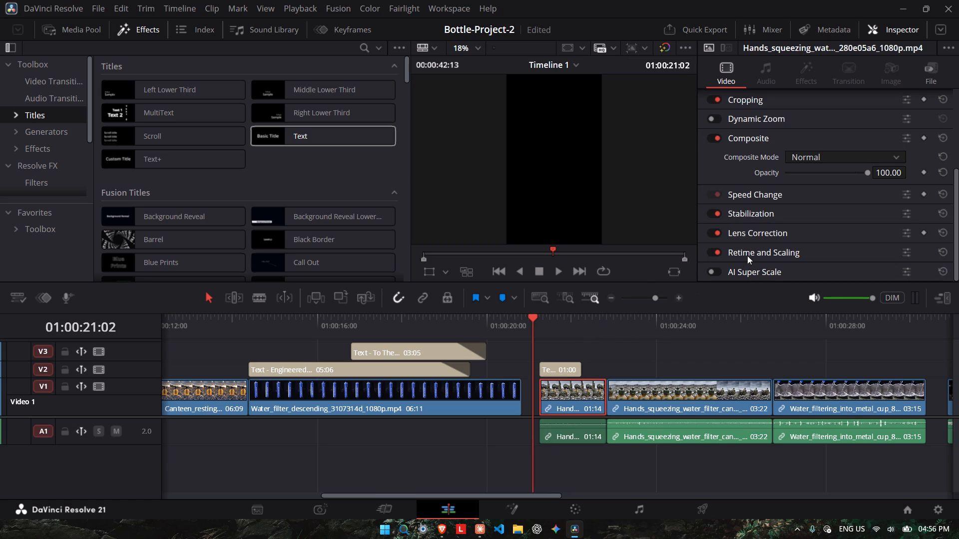
{"action": "scroll", "coordinate": [740, 262], "scroll_direction": "down", "scroll_amount": 1}
{"action": "scroll", "coordinate": [734, 212], "scroll_direction": "up", "scroll_amount": 1}
{"action": "left_click", "coordinate": [716, 182]}
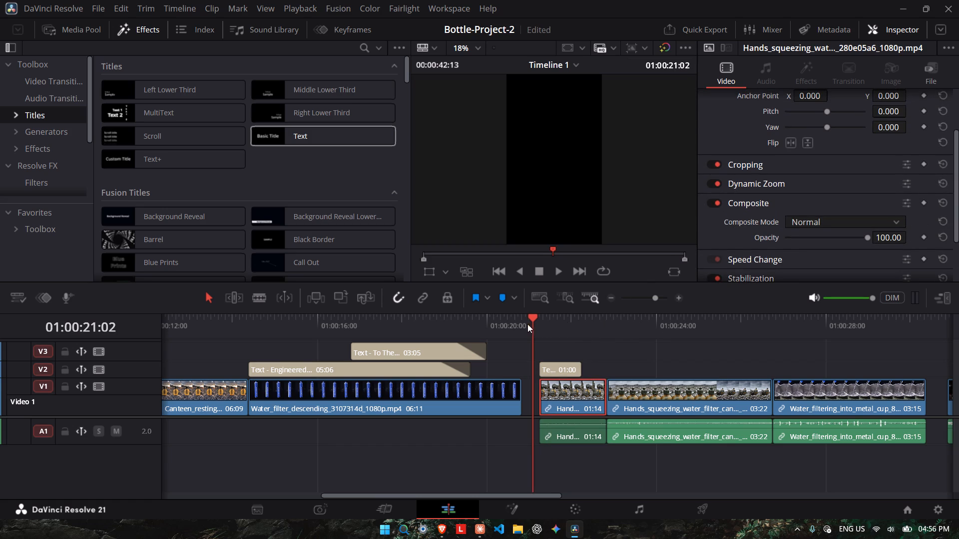
Play back the captioned first hands-squeezing clip and on into the second one to check zoom, caption and sound.
{"action": "left_click", "coordinate": [525, 324]}
{"action": "key", "text": "space"}
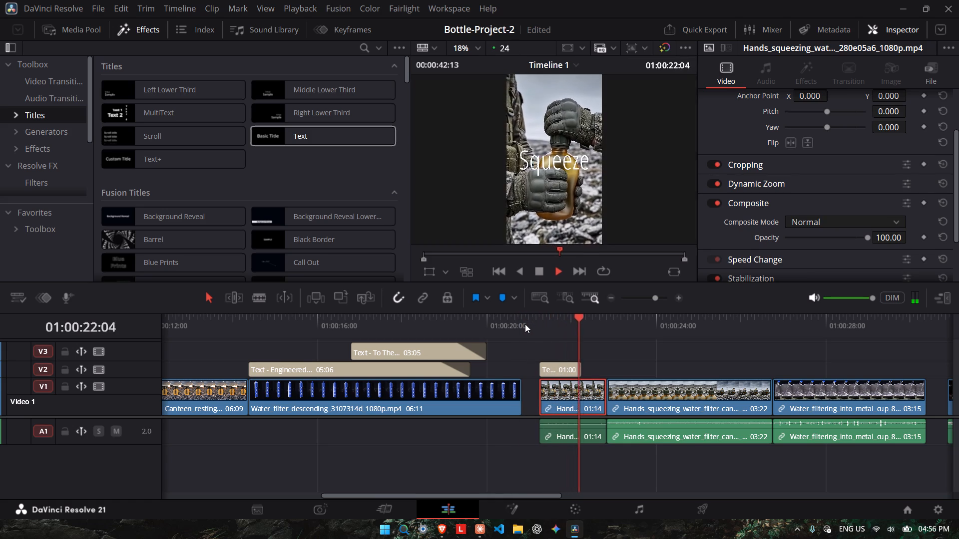
{"action": "key", "text": "space"}
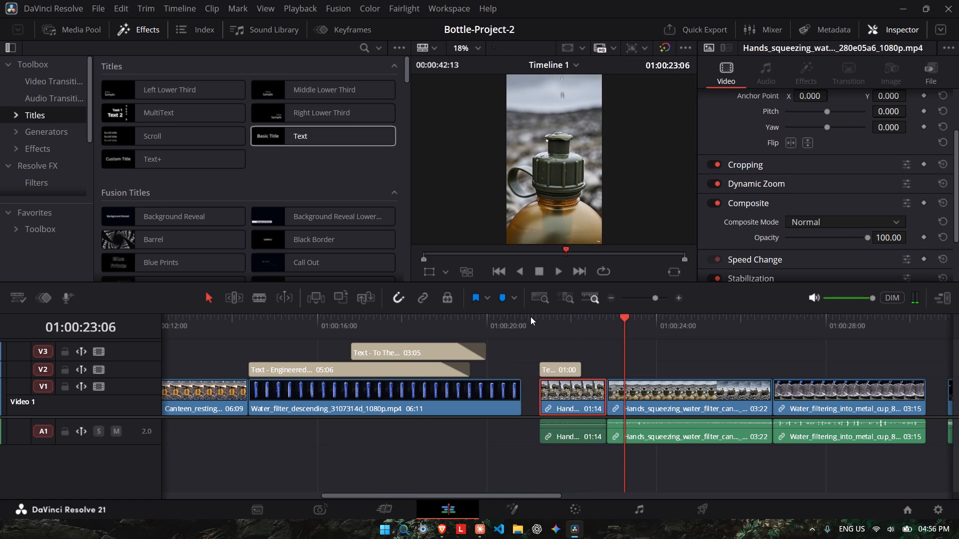
{"action": "left_click", "coordinate": [530, 316]}
{"action": "key", "text": "space"}
{"action": "key", "text": "space"}
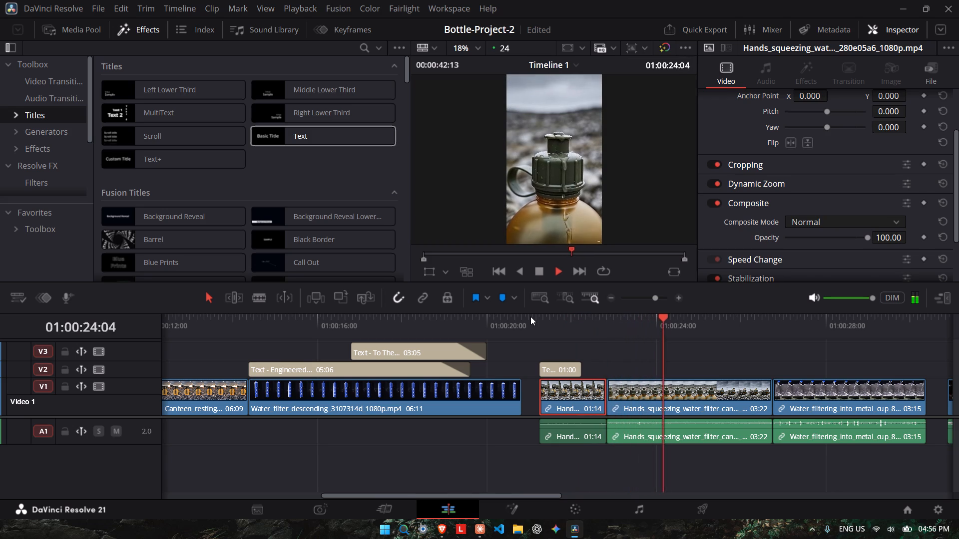
{"action": "left_click", "coordinate": [626, 326]}
{"action": "key", "text": "space"}
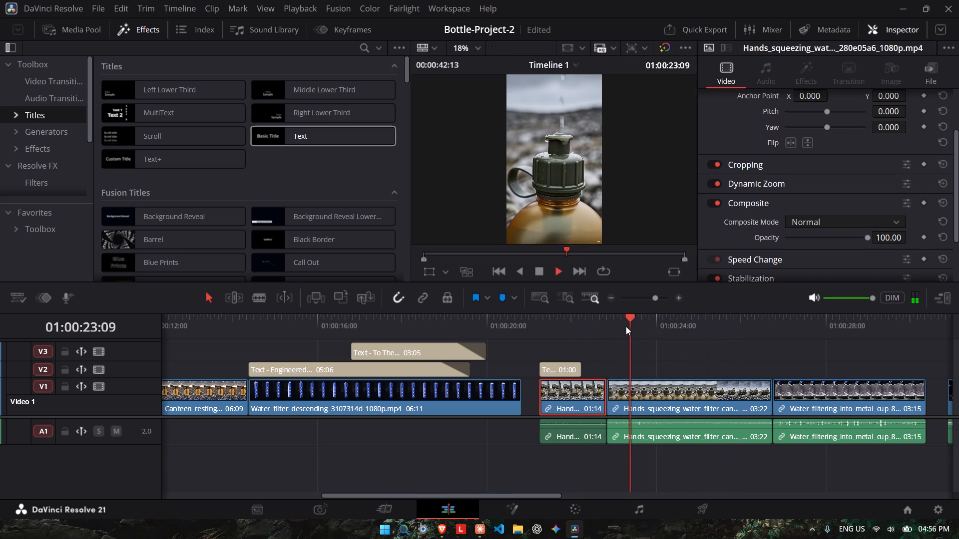
Set the second hands-squeezing clip's audio volume to -30.5 and play from just before it to listen.
{"action": "scroll", "coordinate": [640, 344], "scroll_direction": "left", "scroll_amount": 1}
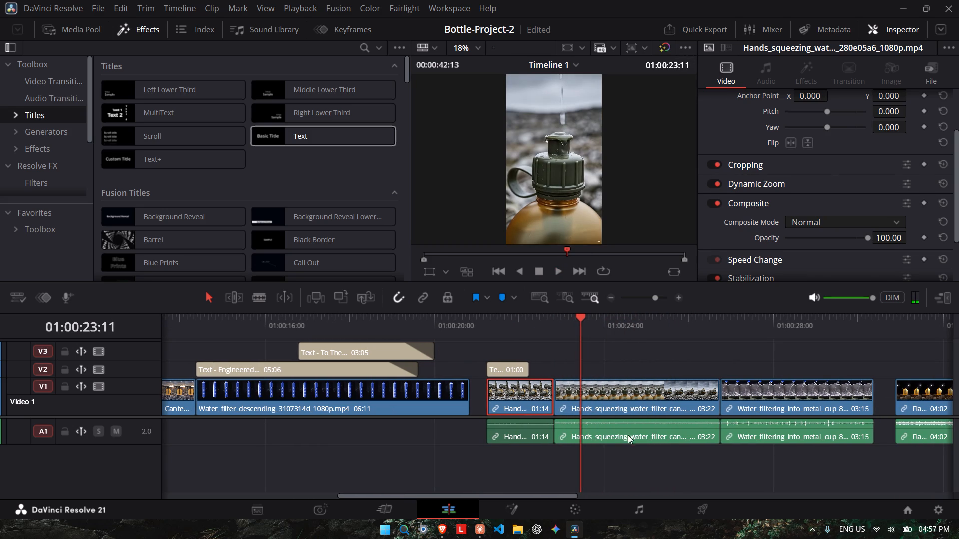
{"action": "left_click", "coordinate": [630, 430]}
{"action": "left_click_drag", "start_coordinate": [845, 114], "coordinate": [830, 117]}
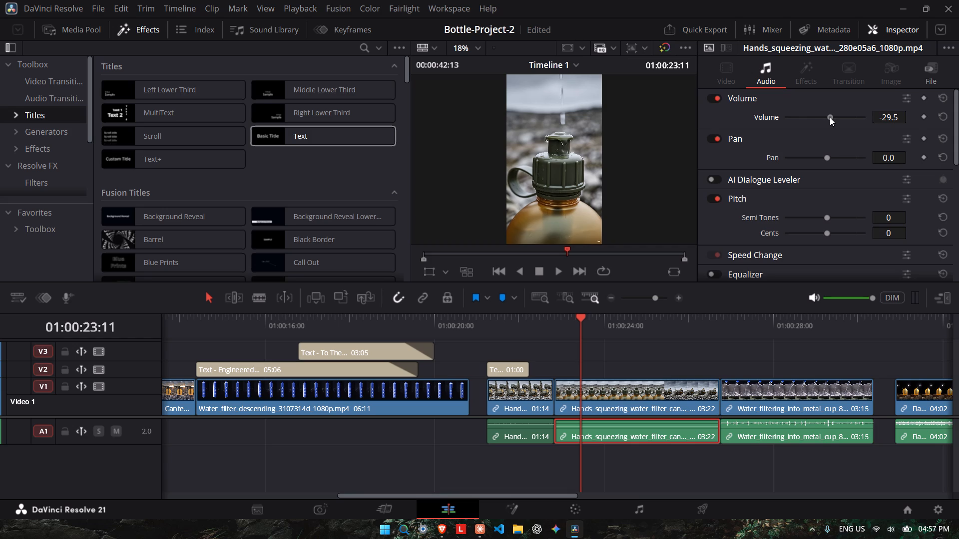
{"action": "left_click_drag", "start_coordinate": [830, 117], "coordinate": [829, 117]}
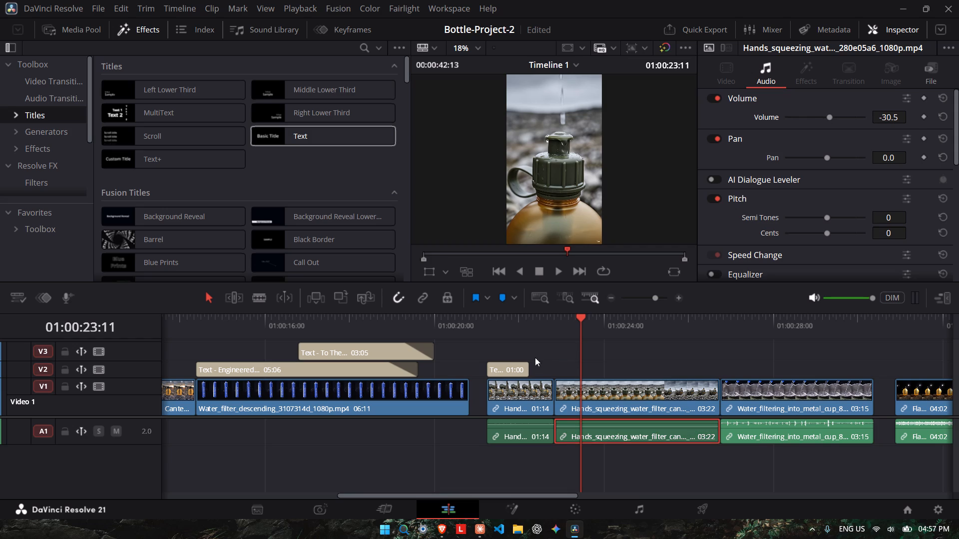
{"action": "left_click", "coordinate": [540, 340]}
{"action": "left_click", "coordinate": [540, 332]}
{"action": "key", "text": "space"}
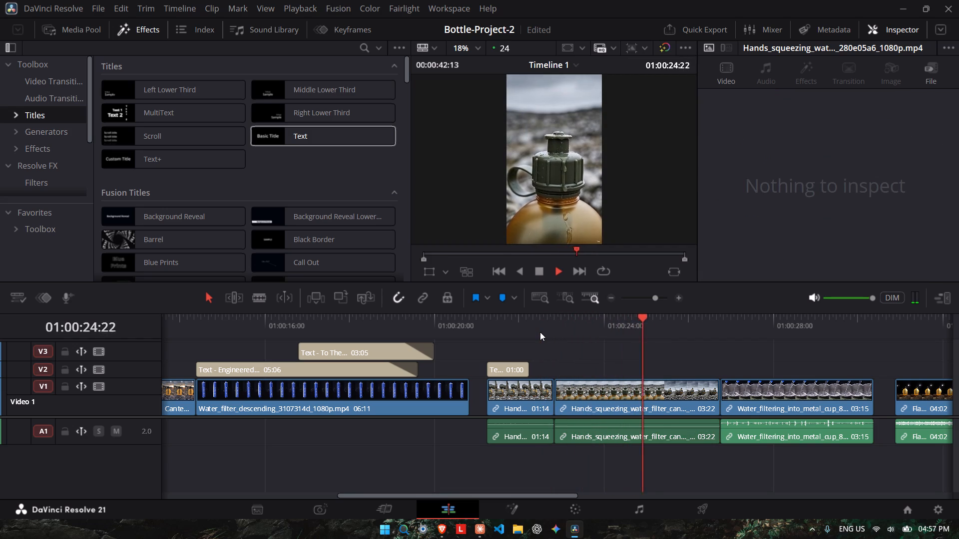
{"action": "key", "text": "space"}
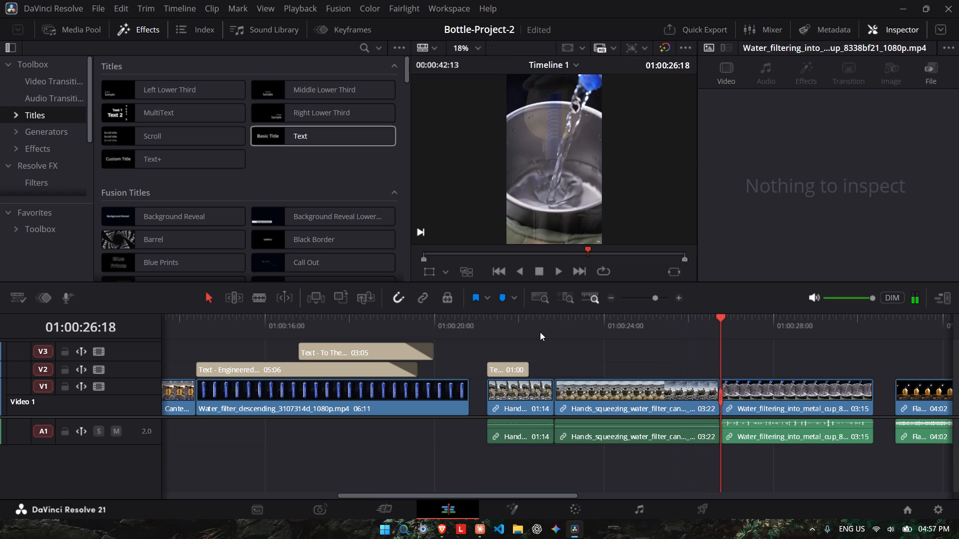
{"action": "left_click", "coordinate": [475, 533]}
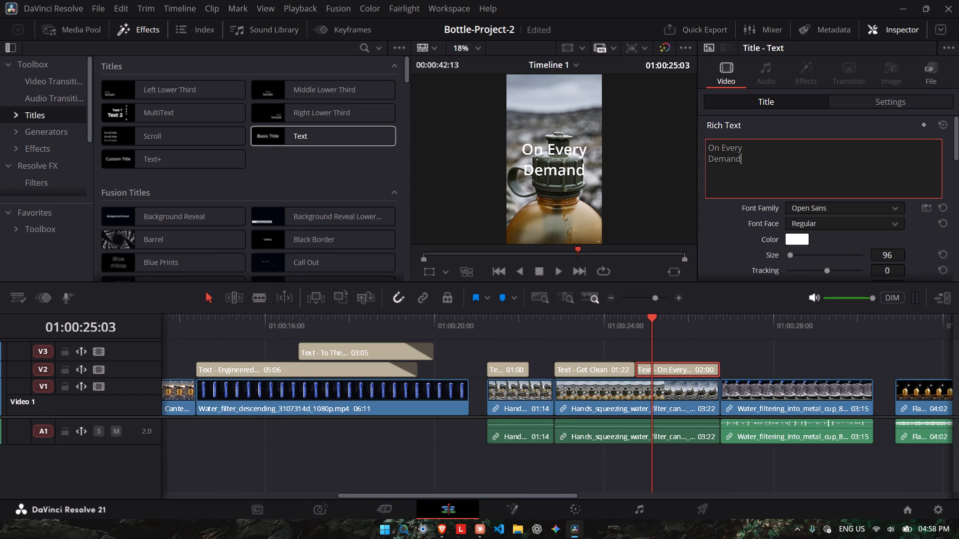
{"action": "left_click", "coordinate": [752, 149]}
{"action": "left_click_drag", "start_coordinate": [752, 149], "coordinate": [732, 148]}
{"action": "key", "text": "BackSpace"}
{"action": "key", "text": "BackSpace"}
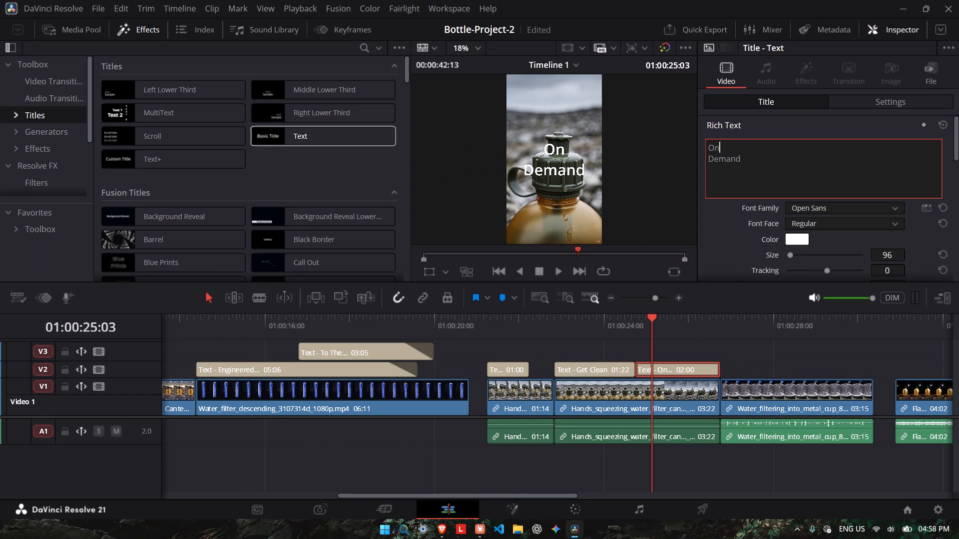
Play from 01:00:21:00 through both hands-squeezing clips, then scrub over the two new captions to check their timing.
{"action": "left_click", "coordinate": [477, 322]}
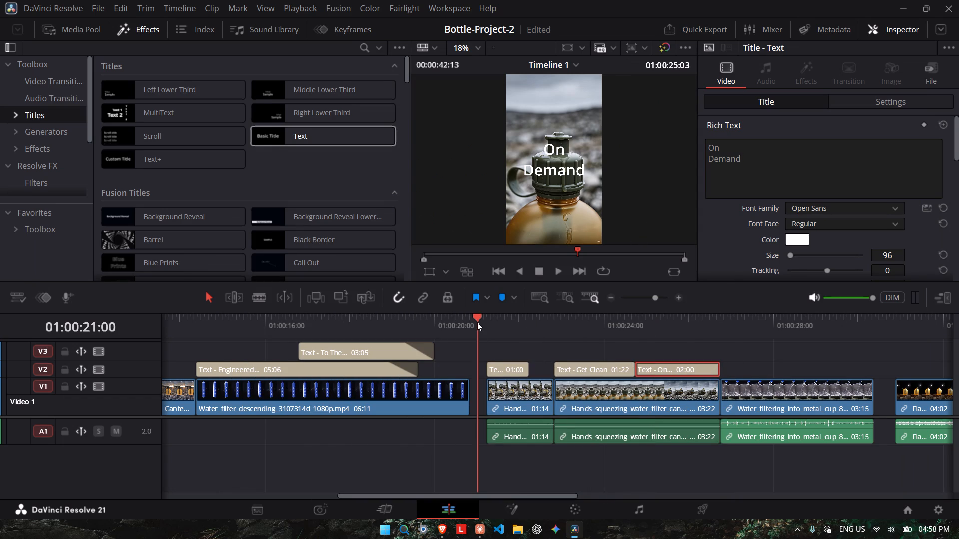
{"action": "key", "text": "space"}
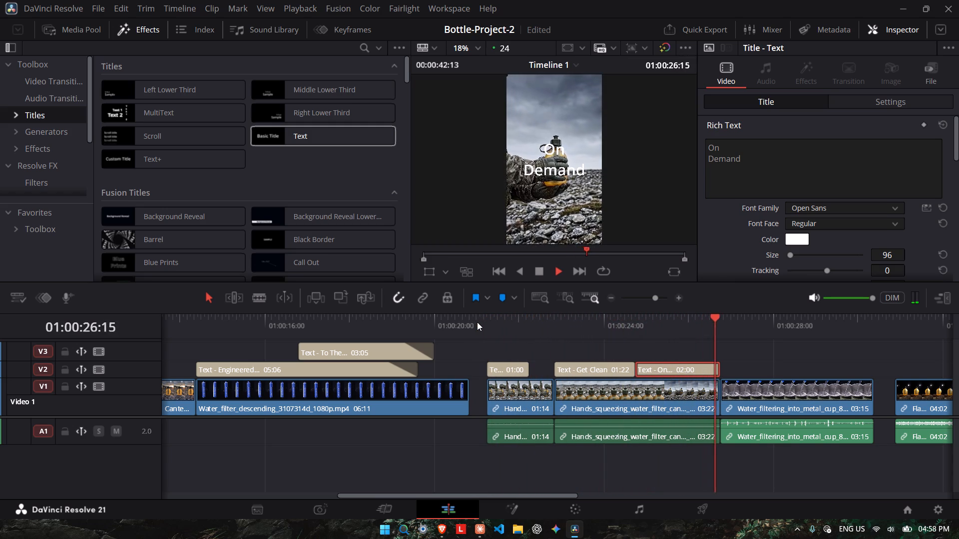
{"action": "key", "text": "space"}
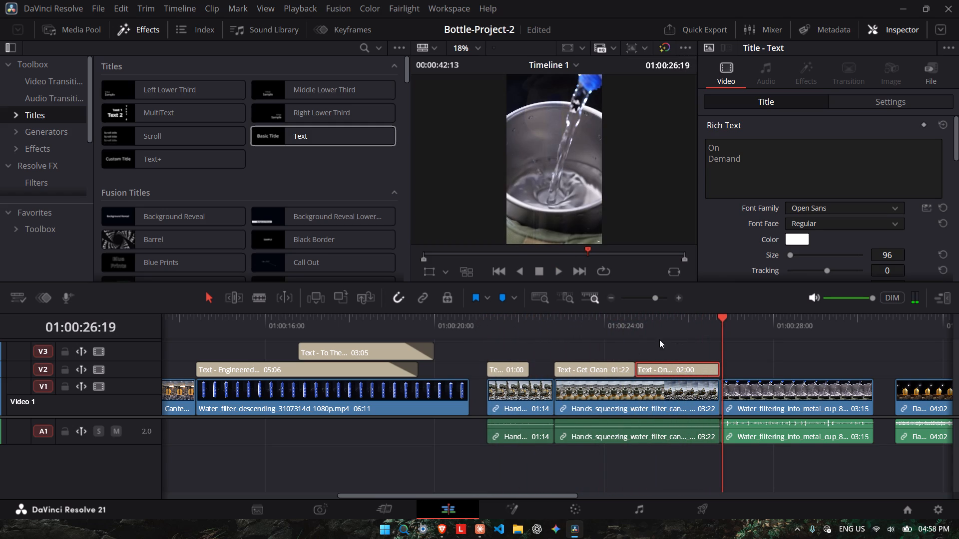
{"action": "left_click", "coordinate": [589, 324]}
{"action": "left_click_drag", "start_coordinate": [589, 324], "coordinate": [582, 323]}
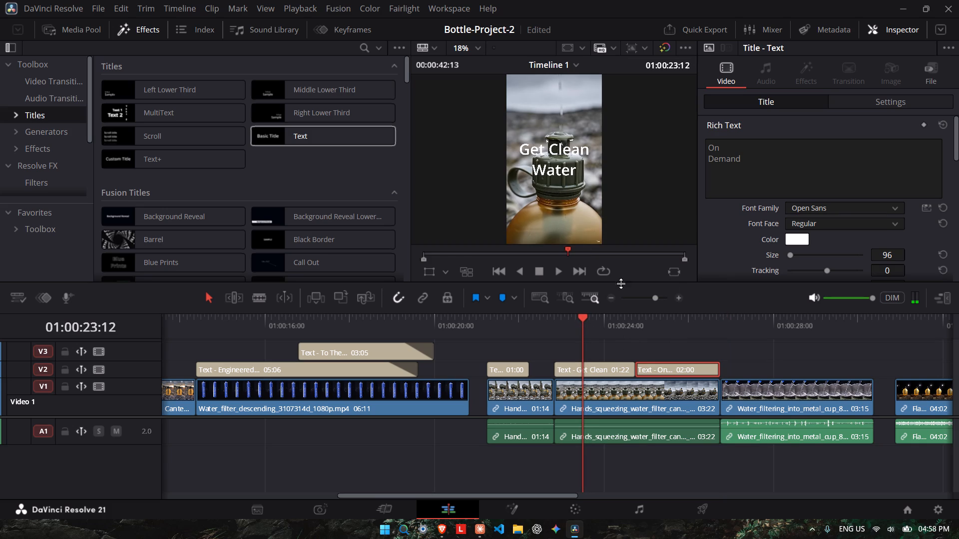
{"action": "left_click_drag", "start_coordinate": [650, 324], "coordinate": [604, 320]}
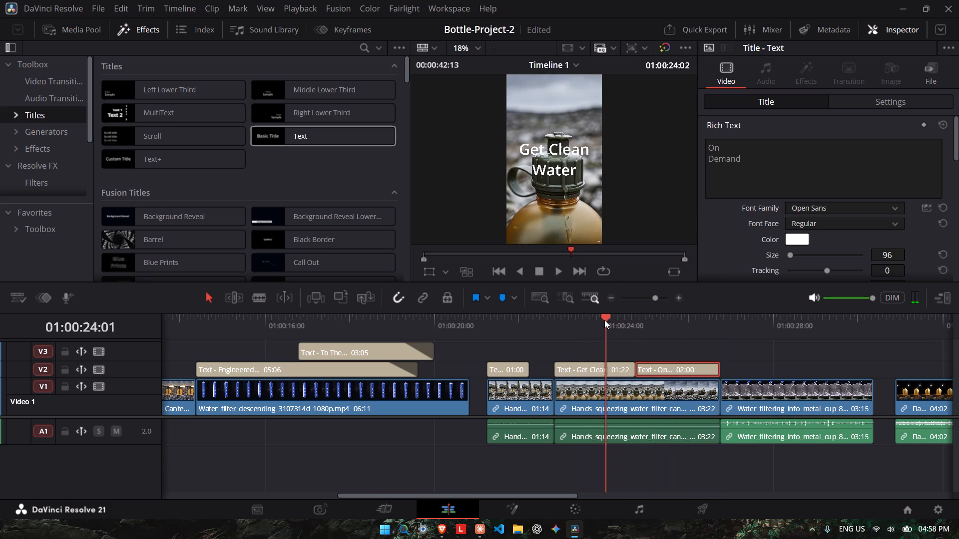
{"action": "left_click_drag", "start_coordinate": [604, 320], "coordinate": [709, 342]}
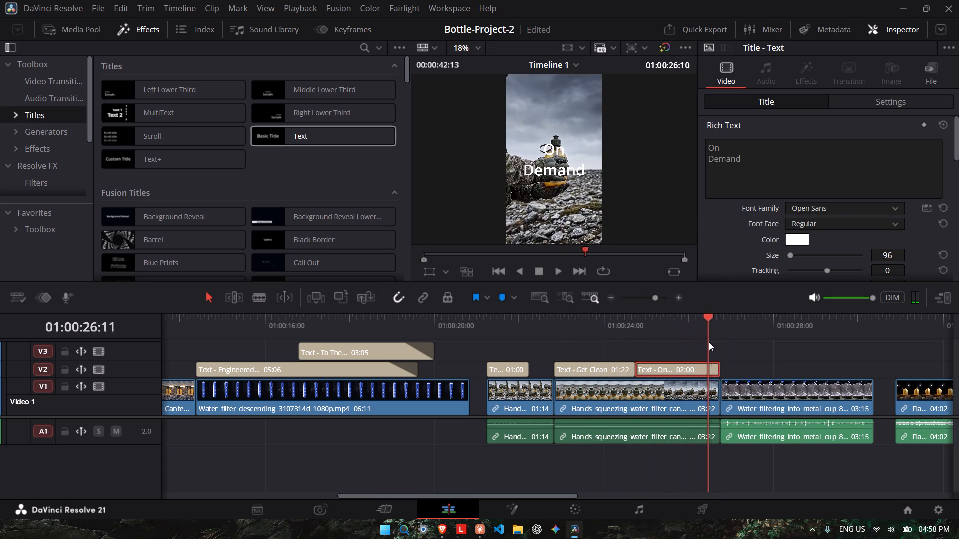
{"action": "left_click_drag", "start_coordinate": [709, 342], "coordinate": [549, 341]}
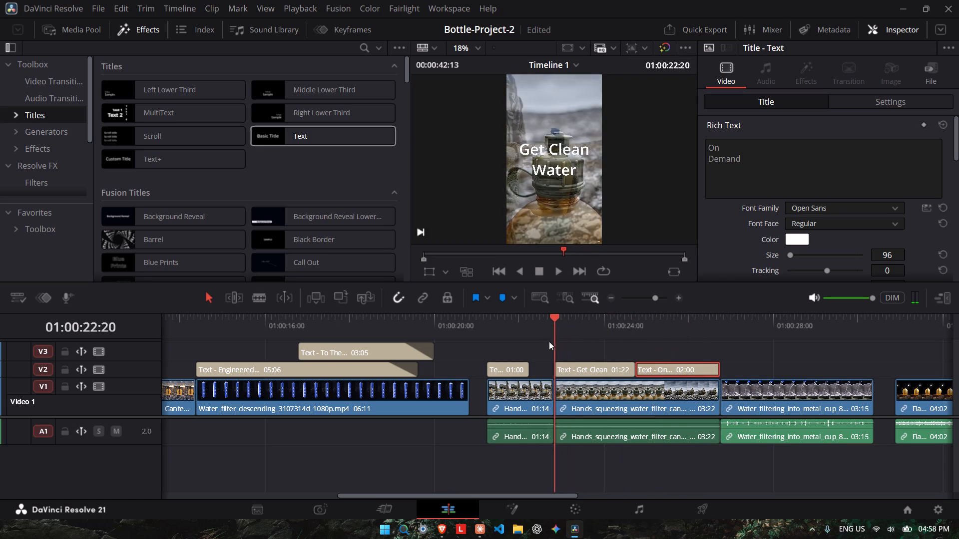
{"action": "left_click_drag", "start_coordinate": [549, 341], "coordinate": [567, 345]}
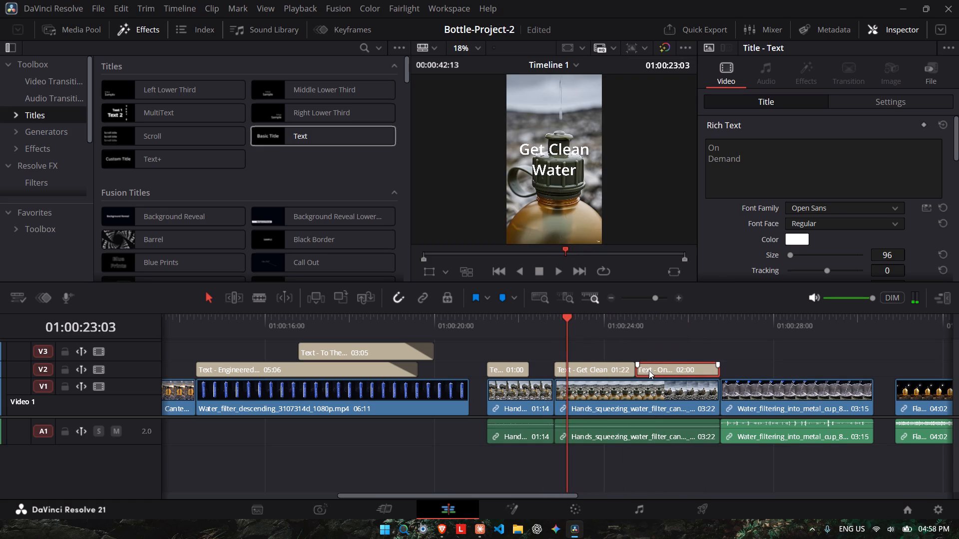
Move the "On Demand" title up to V3 and extend the "Get Clean Water" title on V2 to 02:08 so they overlap.
{"action": "left_click_drag", "start_coordinate": [649, 370], "coordinate": [652, 358]}
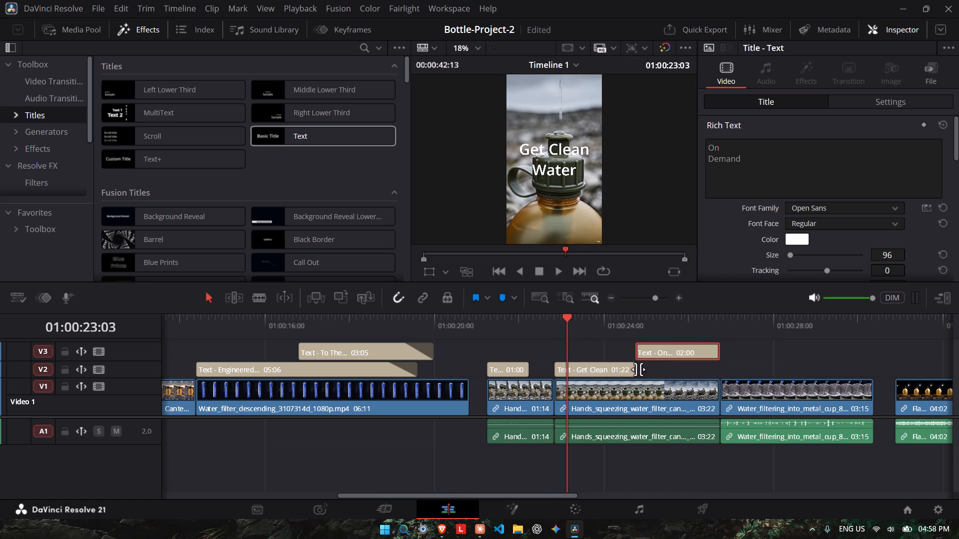
{"action": "left_click_drag", "start_coordinate": [635, 371], "coordinate": [654, 374]}
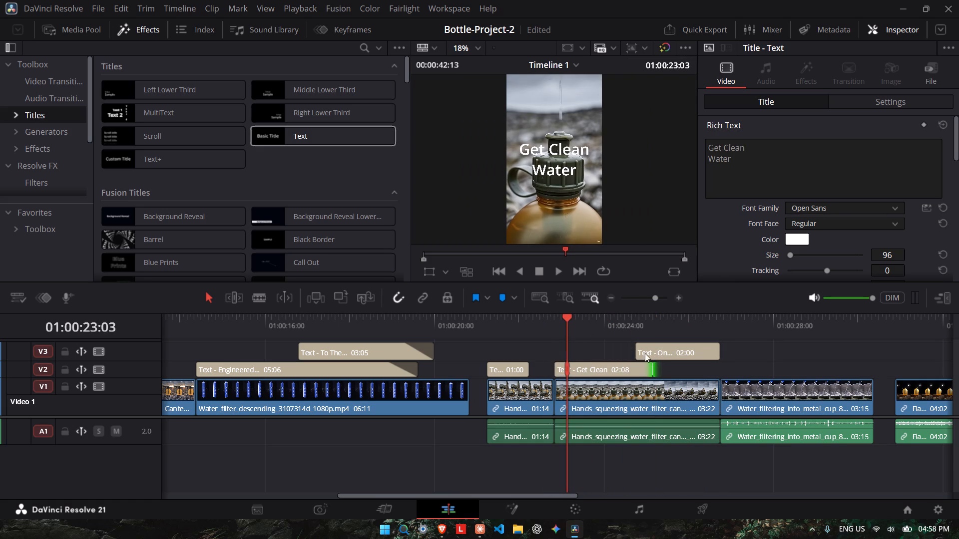
{"action": "left_click", "coordinate": [625, 365]}
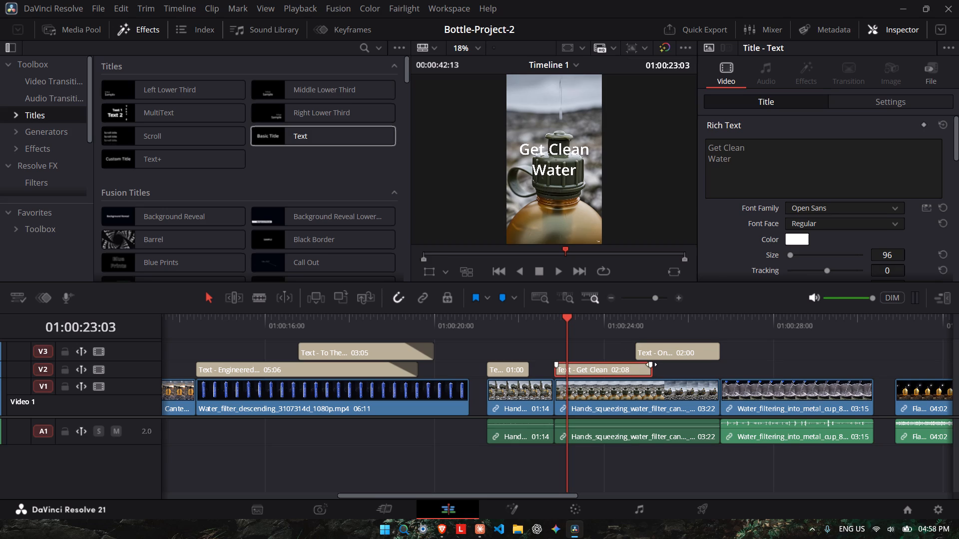
Add a short fade-out to the end of the "On Demand" title on V3.
{"action": "left_click_drag", "start_coordinate": [717, 345], "coordinate": [694, 362]}
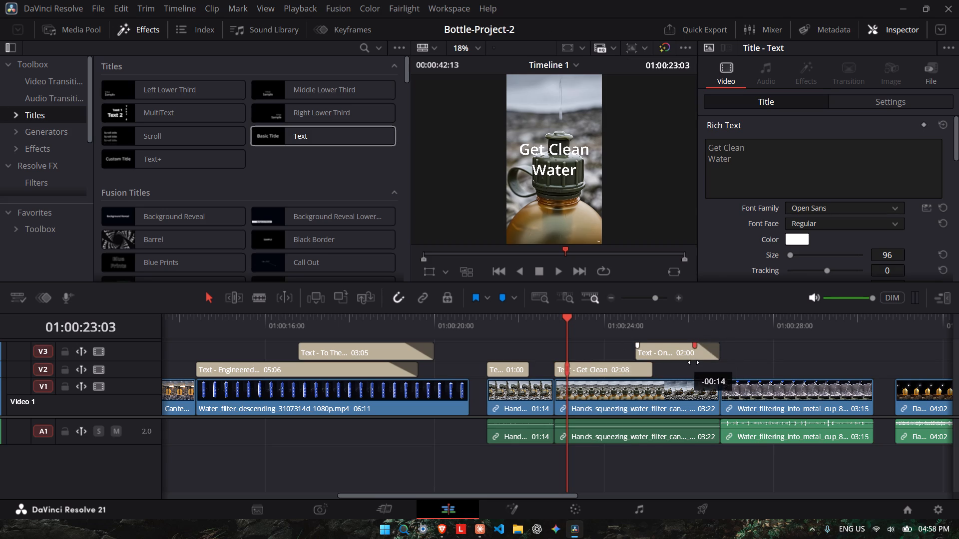
{"action": "left_click_drag", "start_coordinate": [694, 362], "coordinate": [693, 363]}
{"action": "left_click_drag", "start_coordinate": [691, 344], "coordinate": [698, 344]}
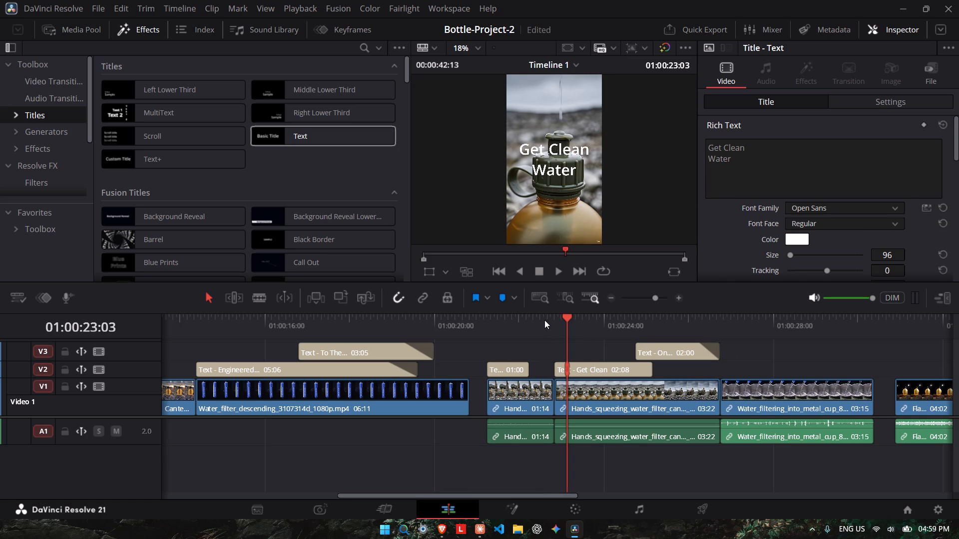
Set the "Get Clean Water" title's font family to Palatino Linotype, previewing it at 01:00:23:19.
{"action": "left_click", "coordinate": [544, 320]}
{"action": "left_click", "coordinate": [544, 320]}
{"action": "left_click_drag", "start_coordinate": [574, 322], "coordinate": [587, 321]}
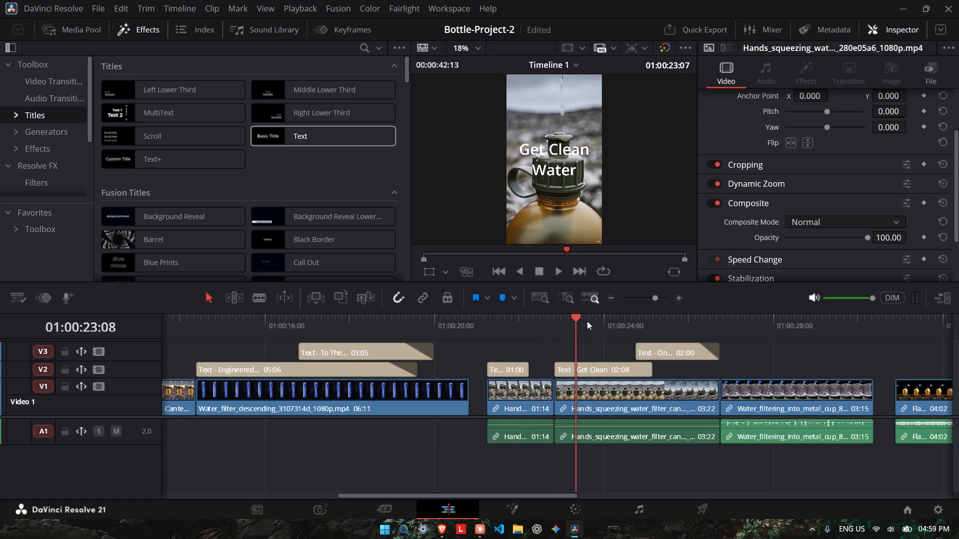
{"action": "left_click_drag", "start_coordinate": [587, 321], "coordinate": [595, 322]}
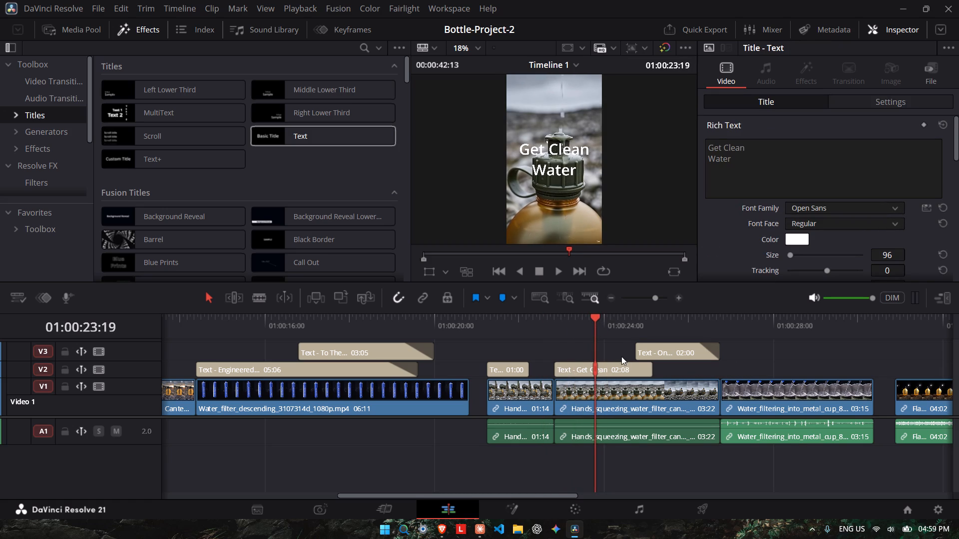
{"action": "left_click", "coordinate": [618, 367]}
{"action": "left_click", "coordinate": [803, 212]}
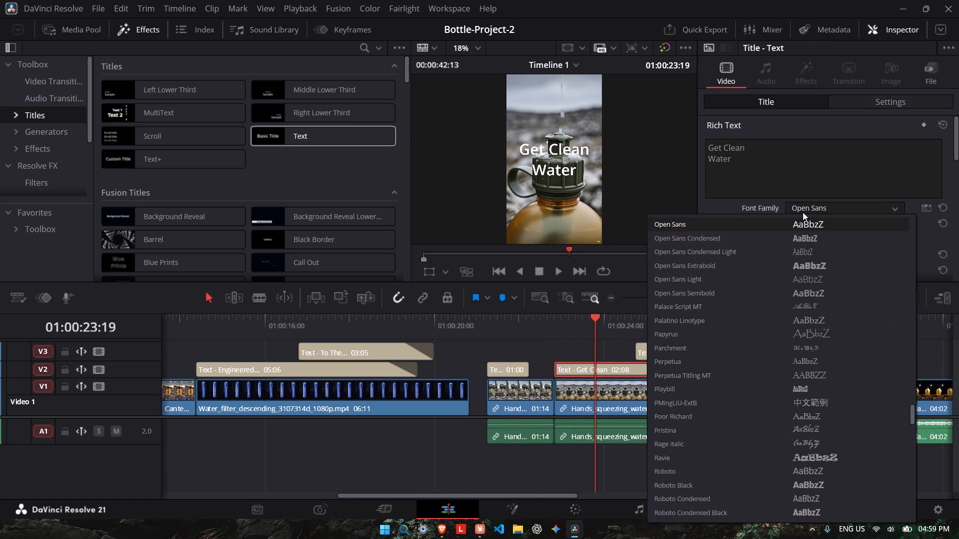
{"action": "left_click", "coordinate": [785, 325]}
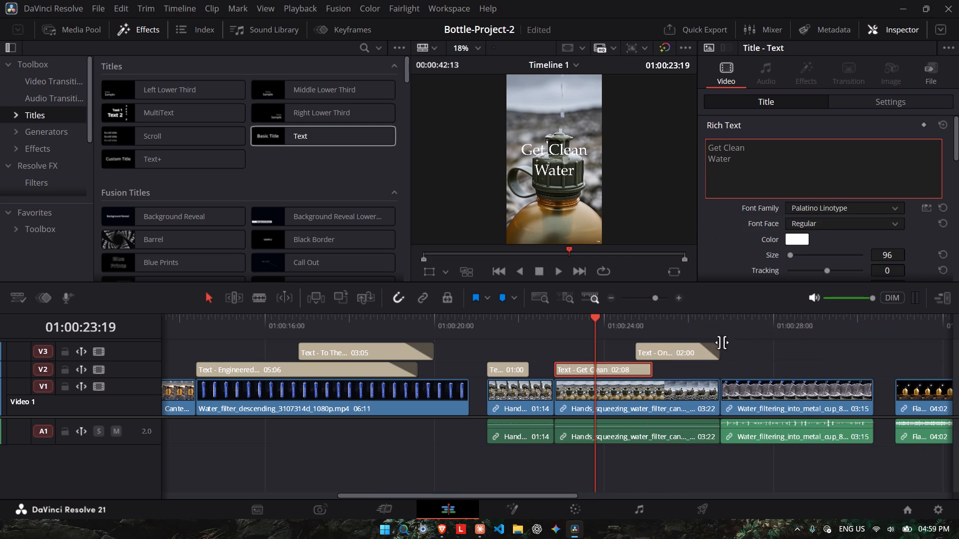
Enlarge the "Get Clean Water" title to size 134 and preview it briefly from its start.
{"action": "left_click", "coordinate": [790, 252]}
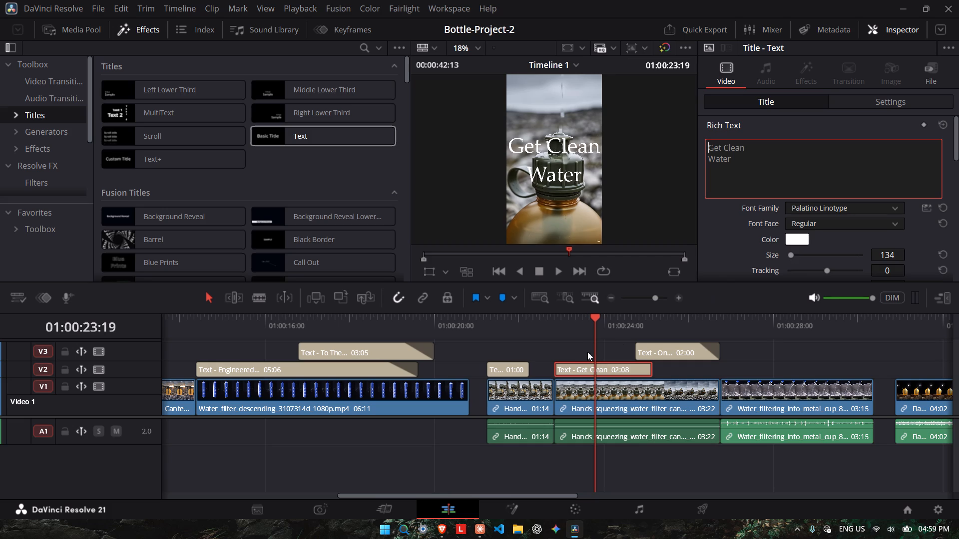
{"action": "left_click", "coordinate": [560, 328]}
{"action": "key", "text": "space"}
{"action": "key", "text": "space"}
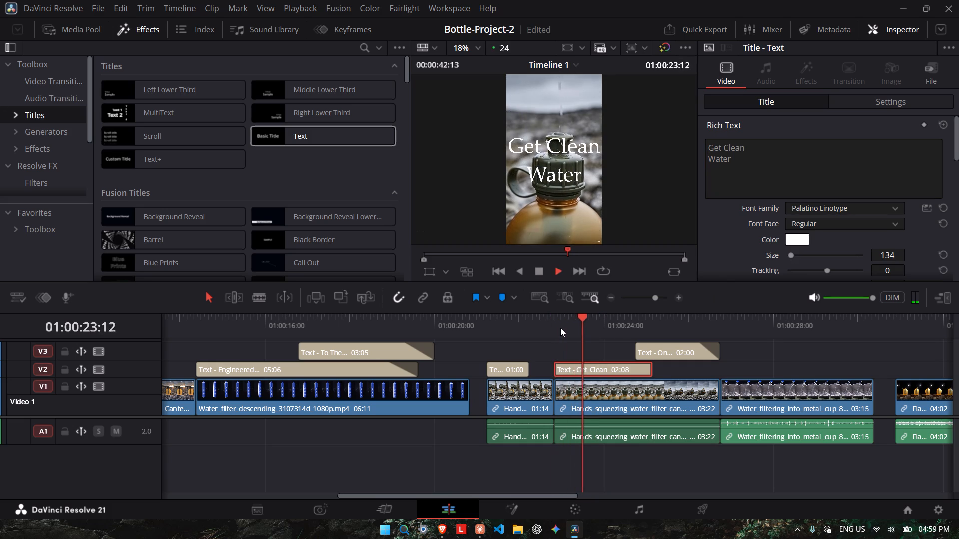
Turn on Dynamic Zoom for the second hands-squeezing clip on V1 and play it back from its start.
{"action": "left_click", "coordinate": [619, 387]}
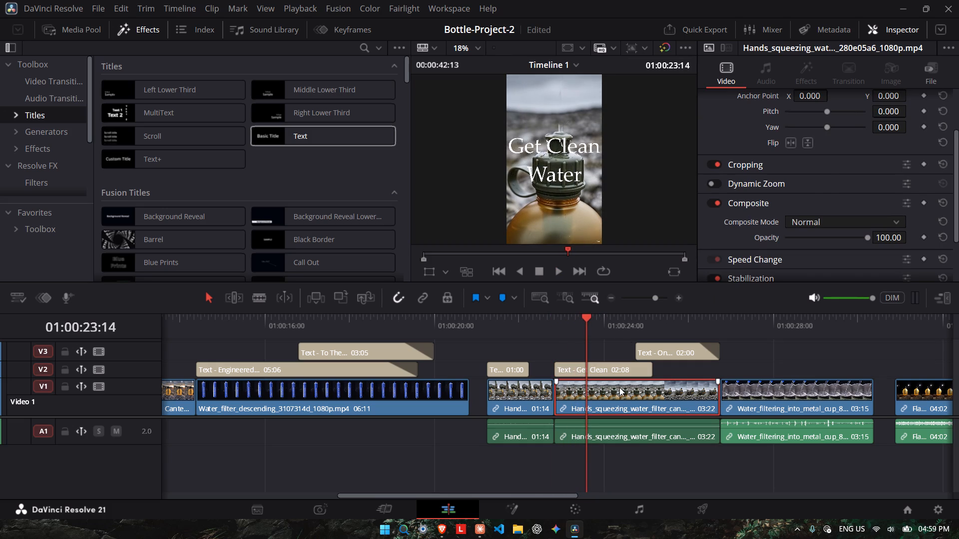
{"action": "left_click", "coordinate": [714, 185]}
{"action": "left_click", "coordinate": [553, 316]}
{"action": "key", "text": "space"}
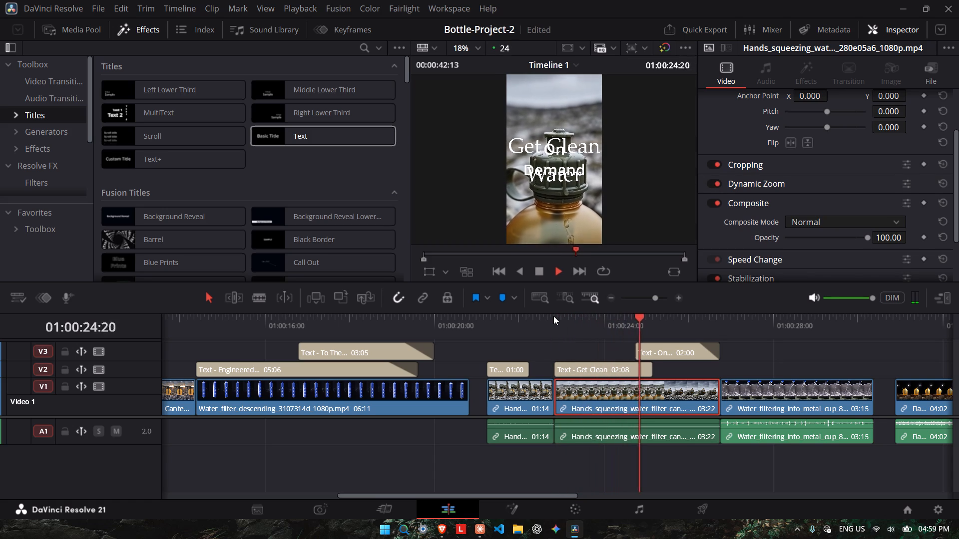
{"action": "key", "text": "space"}
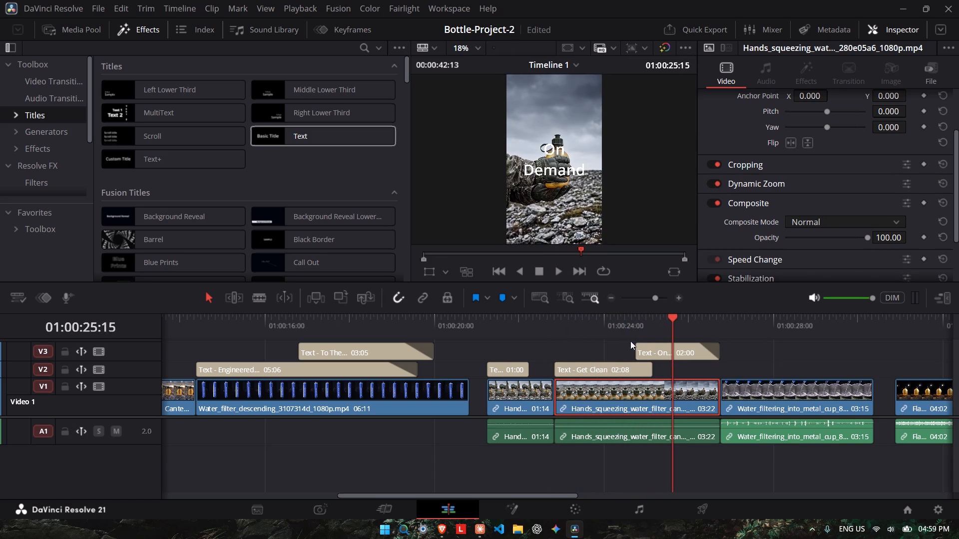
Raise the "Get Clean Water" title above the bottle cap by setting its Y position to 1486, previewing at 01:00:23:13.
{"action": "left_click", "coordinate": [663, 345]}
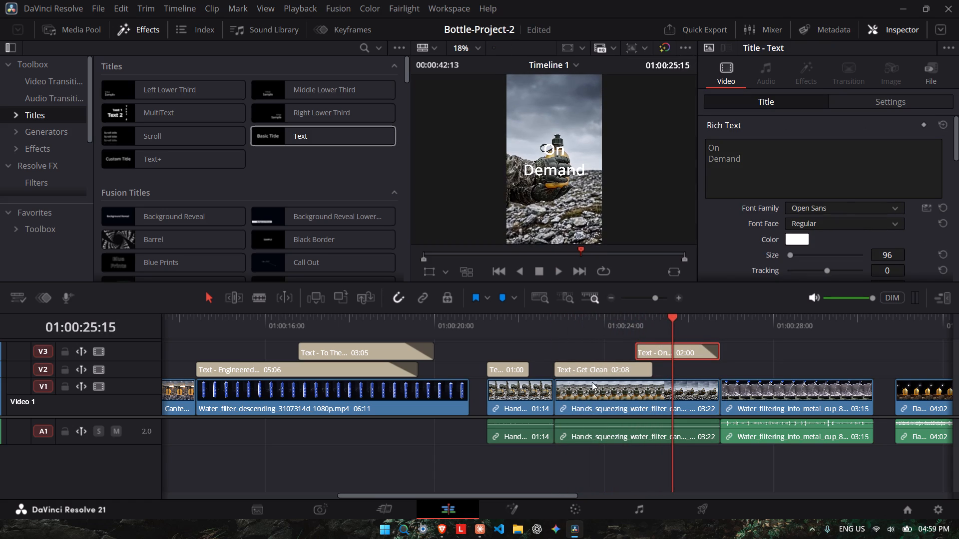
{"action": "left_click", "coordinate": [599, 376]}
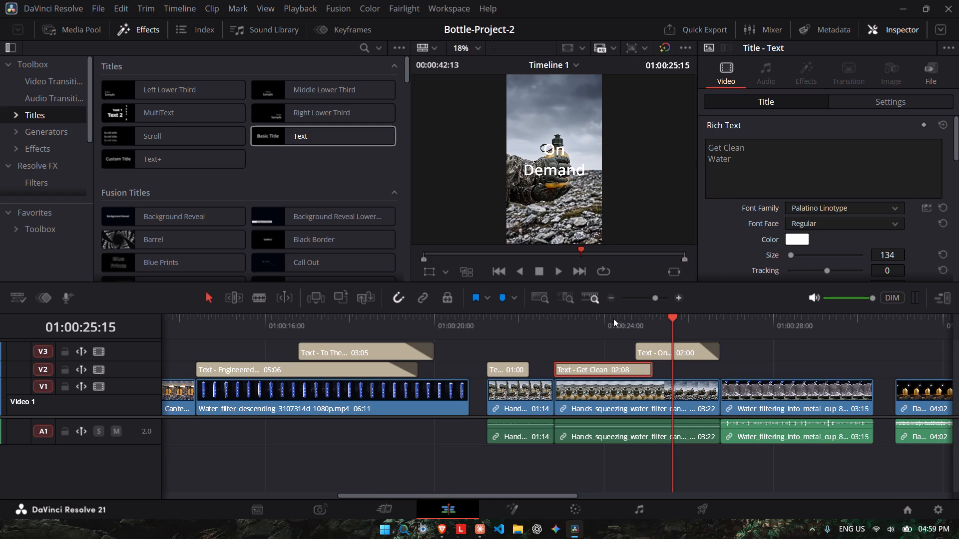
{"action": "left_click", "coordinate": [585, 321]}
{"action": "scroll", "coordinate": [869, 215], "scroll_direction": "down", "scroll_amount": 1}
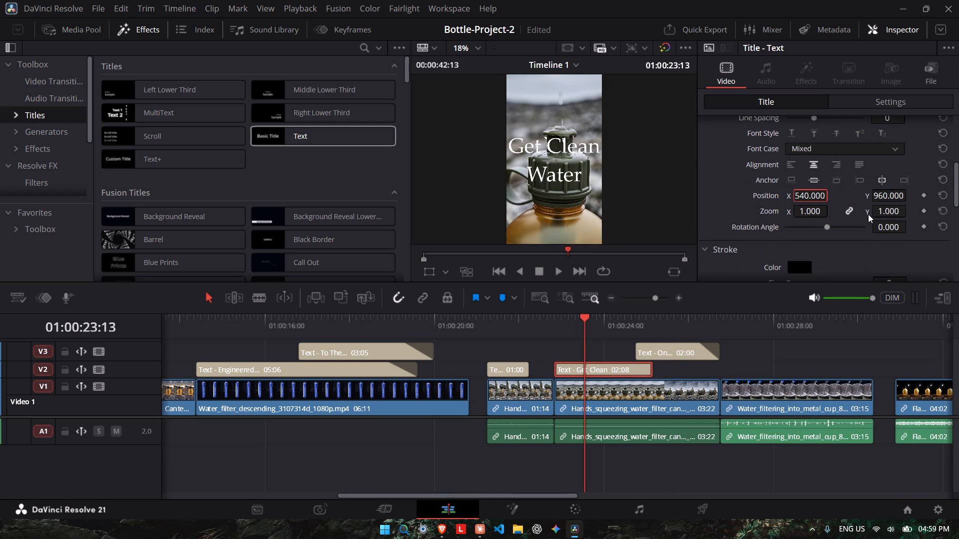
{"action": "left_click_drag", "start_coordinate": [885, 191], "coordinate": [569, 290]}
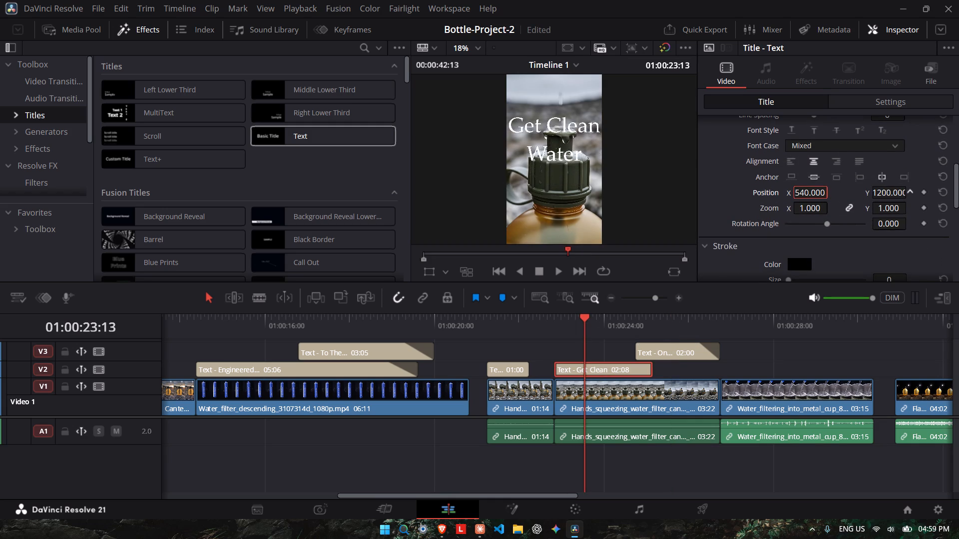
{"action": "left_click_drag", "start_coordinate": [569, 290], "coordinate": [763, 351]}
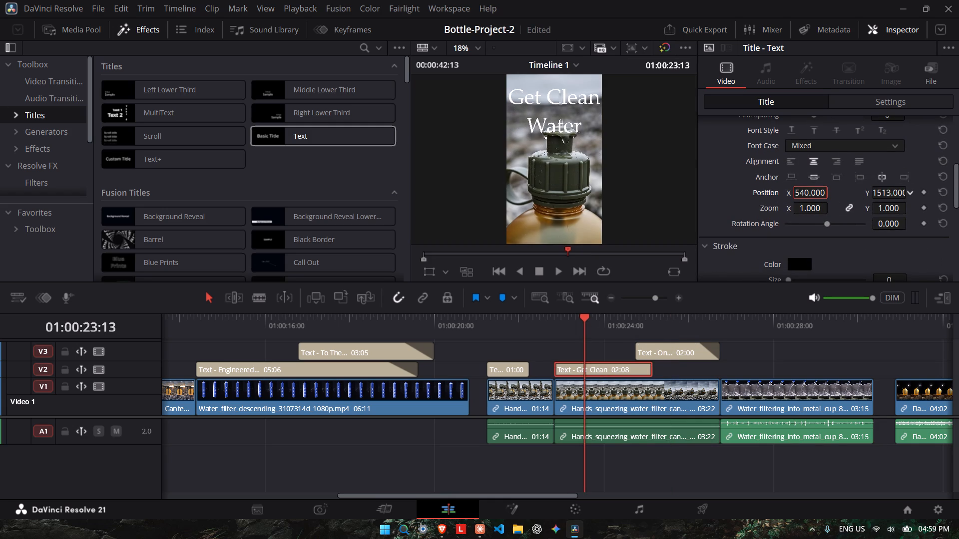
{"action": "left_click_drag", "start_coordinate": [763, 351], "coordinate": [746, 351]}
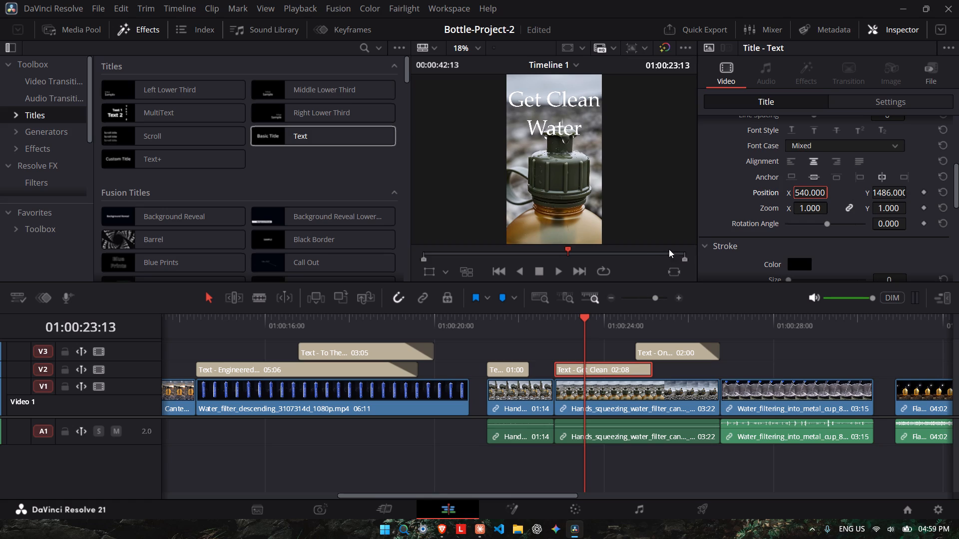
Reduce the "Get Clean Water" title's font size to 84.
{"action": "scroll", "coordinate": [780, 196], "scroll_direction": "up", "scroll_amount": 1}
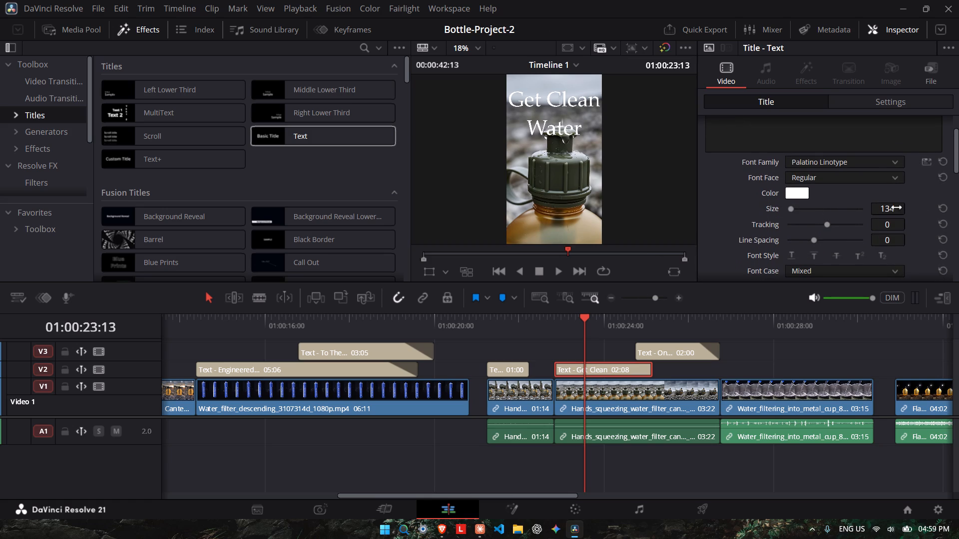
{"action": "left_click_drag", "start_coordinate": [897, 208], "coordinate": [870, 208]}
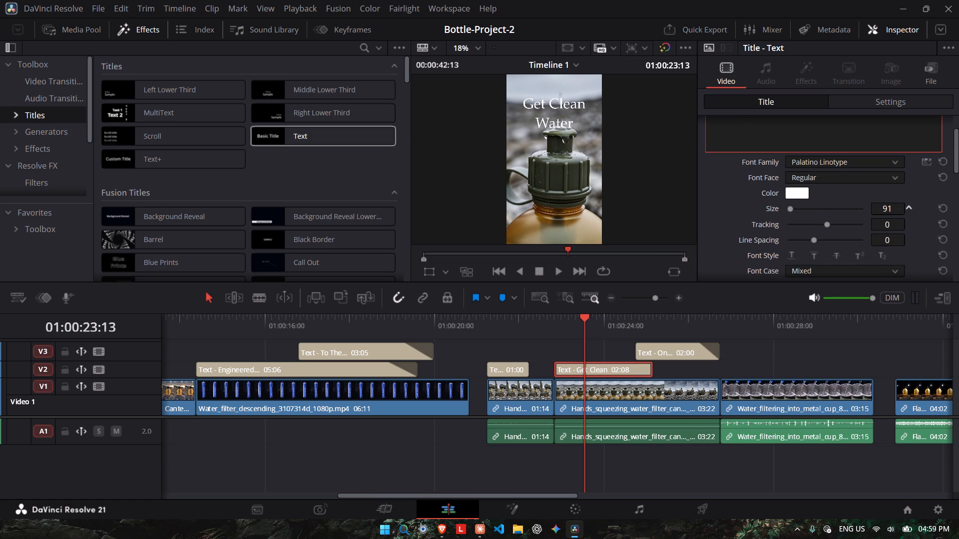
{"action": "left_click_drag", "start_coordinate": [870, 208], "coordinate": [866, 211]}
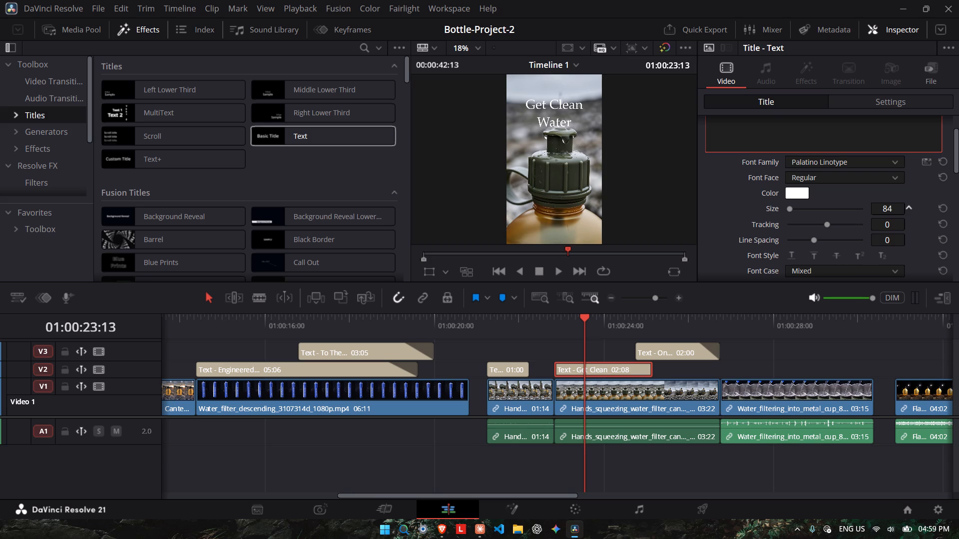
{"action": "left_click_drag", "start_coordinate": [866, 211], "coordinate": [865, 210]}
Reduce the "On Demand" title on V3 to font size 83.
{"action": "left_click", "coordinate": [685, 354]}
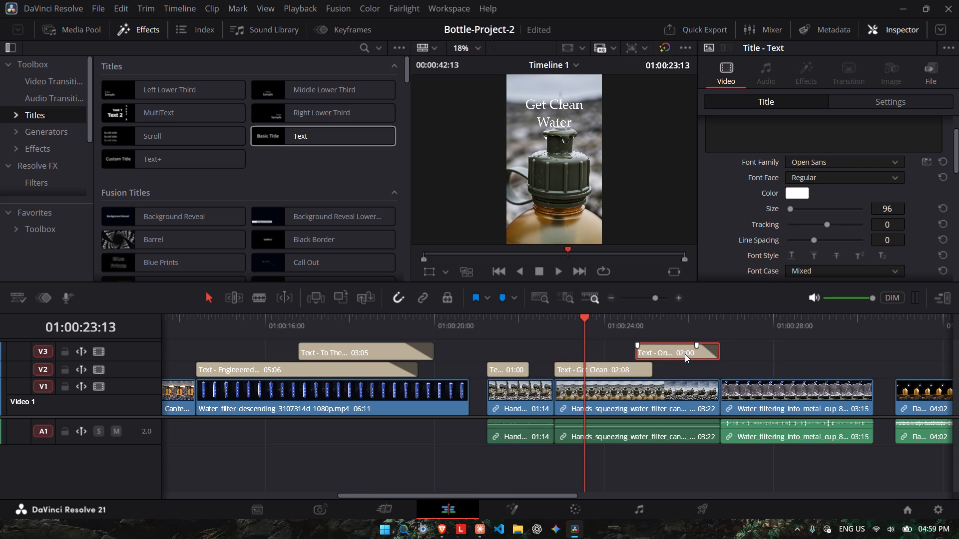
{"action": "left_click", "coordinate": [639, 379]}
{"action": "left_click", "coordinate": [636, 369]}
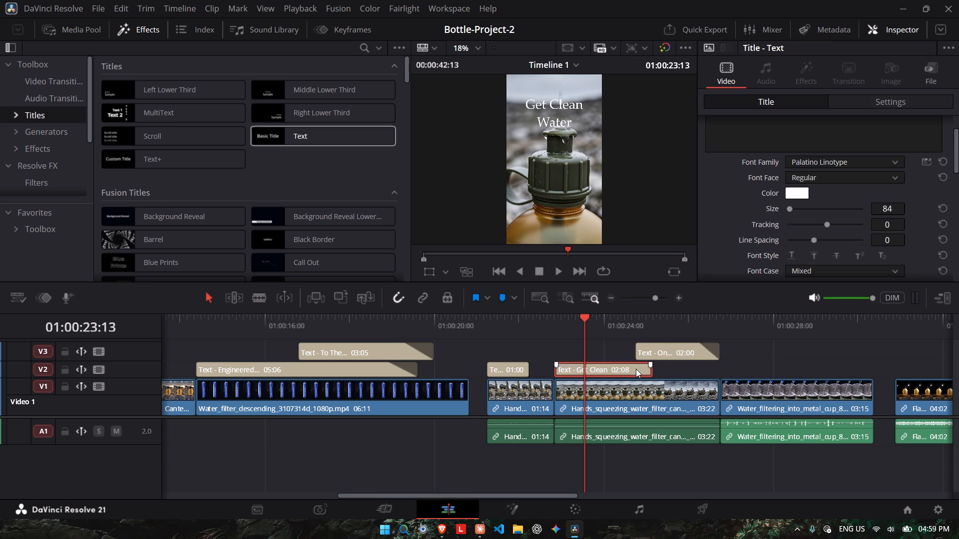
{"action": "left_click", "coordinate": [669, 354]}
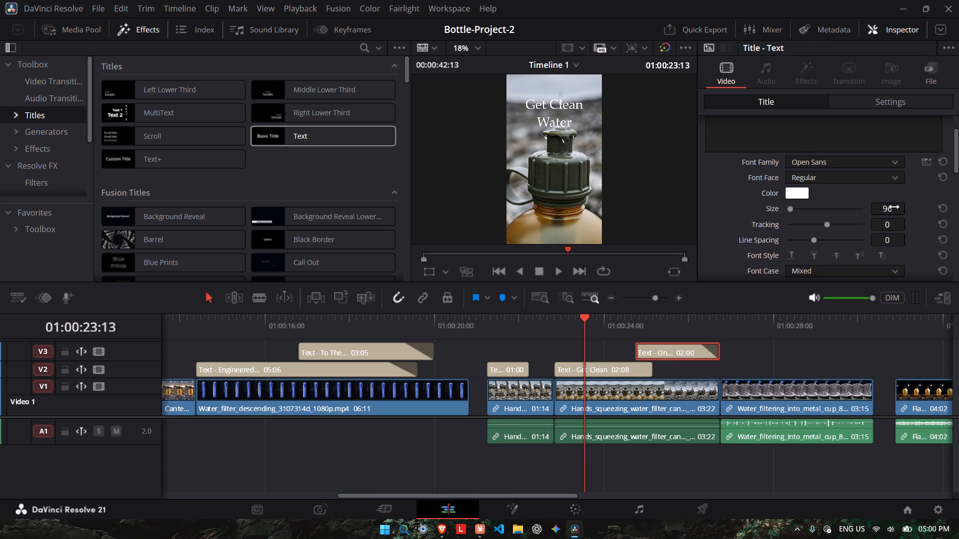
{"action": "left_click_drag", "start_coordinate": [889, 207], "coordinate": [874, 217]}
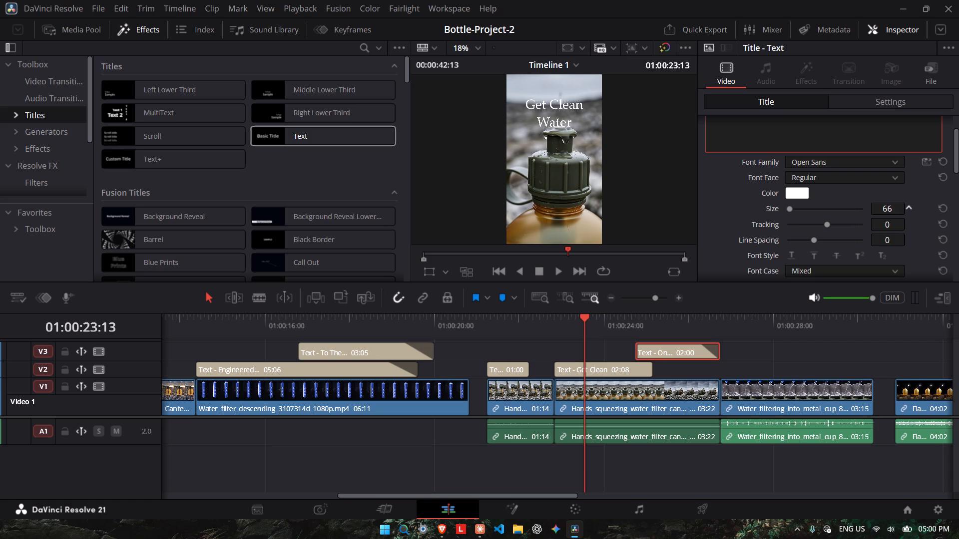
{"action": "left_click_drag", "start_coordinate": [874, 217], "coordinate": [882, 220]}
{"action": "left_click_drag", "start_coordinate": [882, 220], "coordinate": [881, 221]}
Set the "On Demand" title's font family to Perpetua Titling MT, previewing it at 01:00:25:15.
{"action": "left_click", "coordinate": [672, 326]}
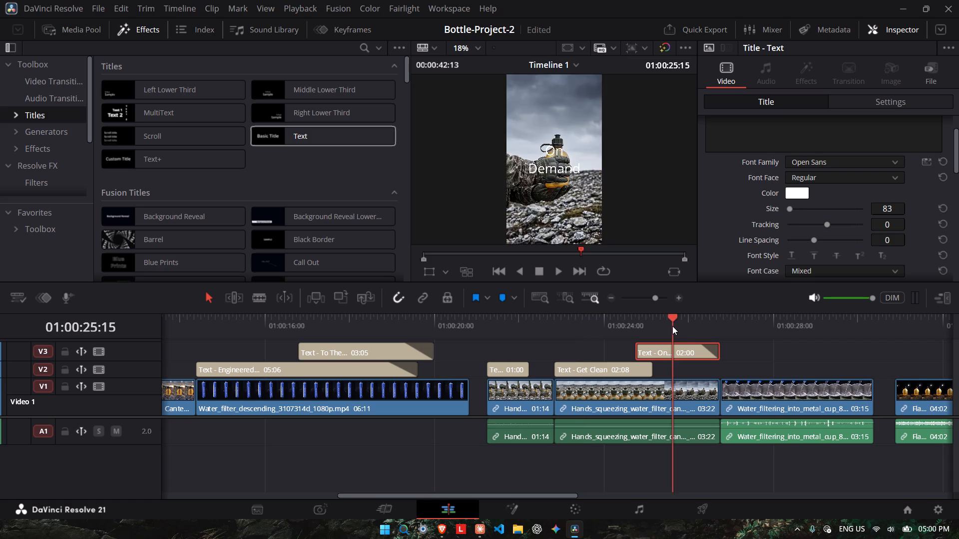
{"action": "left_click", "coordinate": [821, 159]}
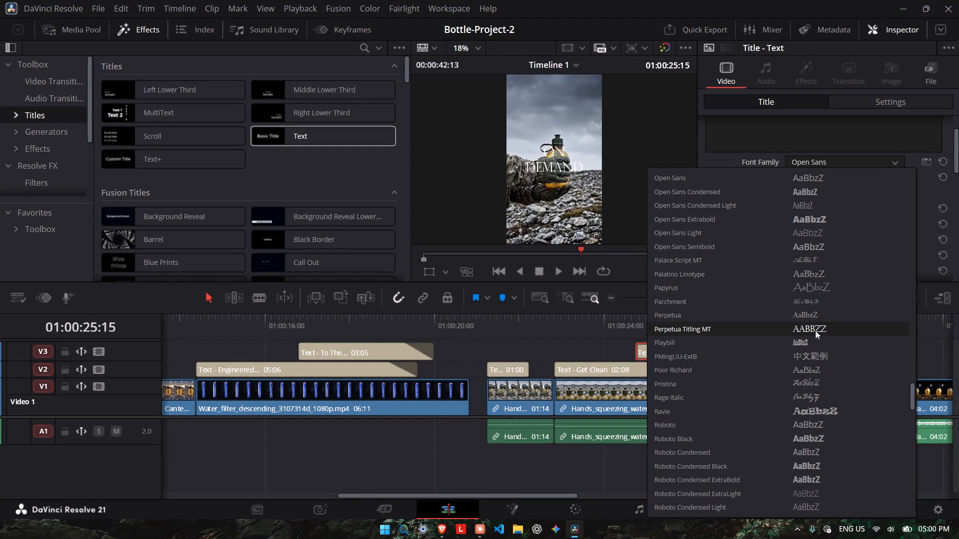
{"action": "left_click", "coordinate": [815, 330]}
At 01:00:25:00, where both captions overlap, lower the "Get Clean Water" title to a Y position of 1297.
{"action": "left_click", "coordinate": [647, 324]}
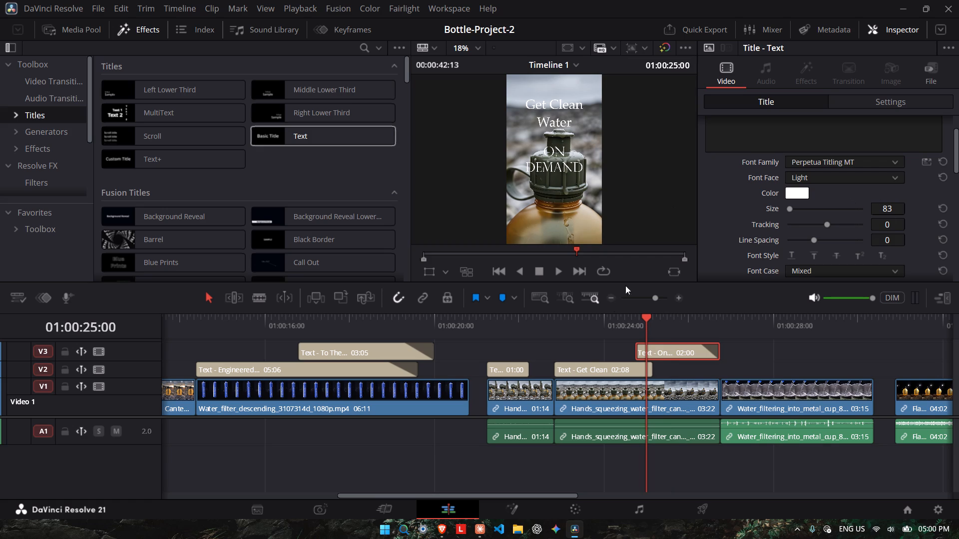
{"action": "left_click", "coordinate": [590, 372]}
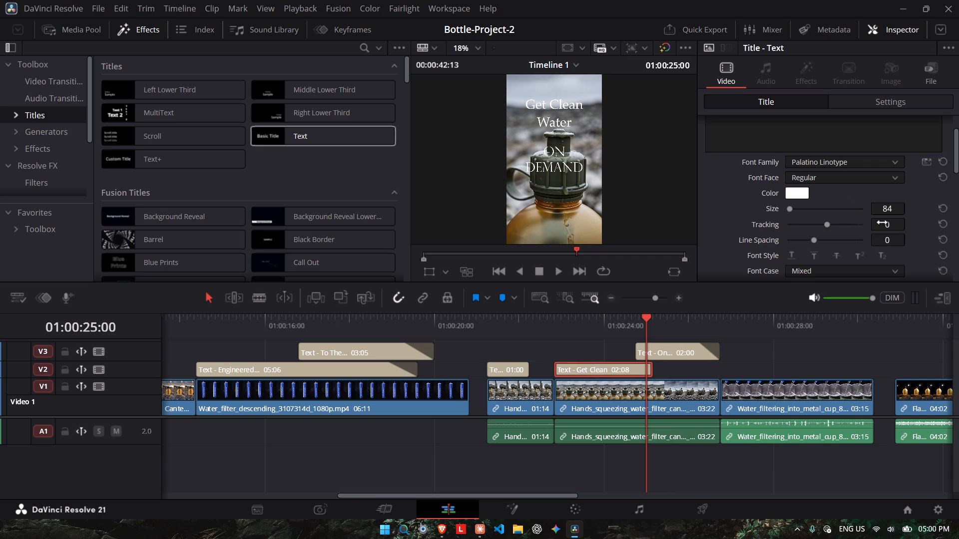
{"action": "scroll", "coordinate": [887, 208], "scroll_direction": "down", "scroll_amount": 1}
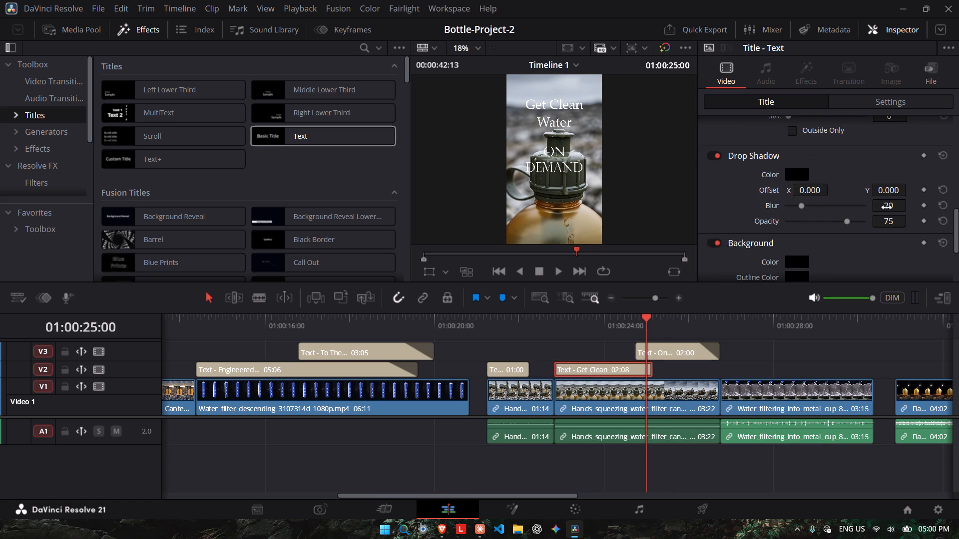
{"action": "scroll", "coordinate": [891, 194], "scroll_direction": "up", "scroll_amount": 1}
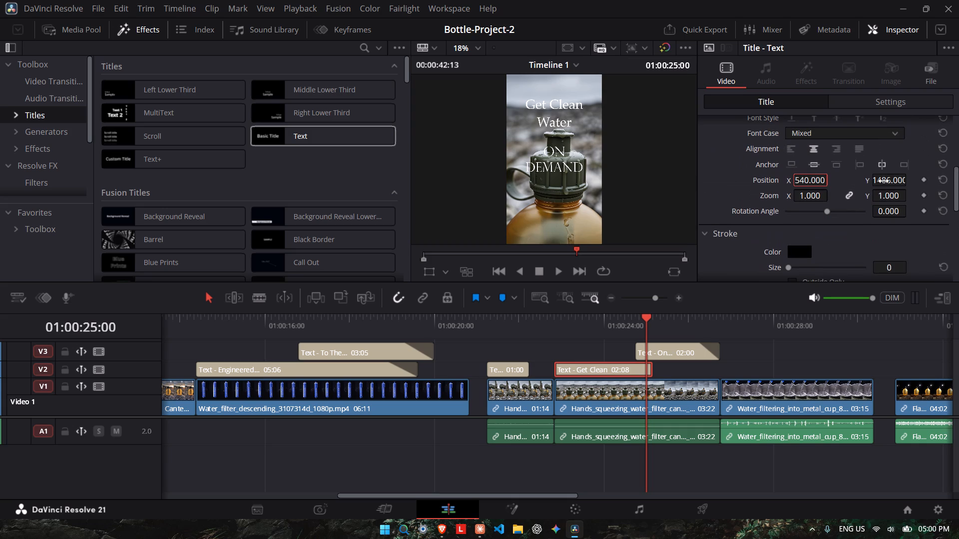
{"action": "left_click_drag", "start_coordinate": [884, 181], "coordinate": [821, 195]}
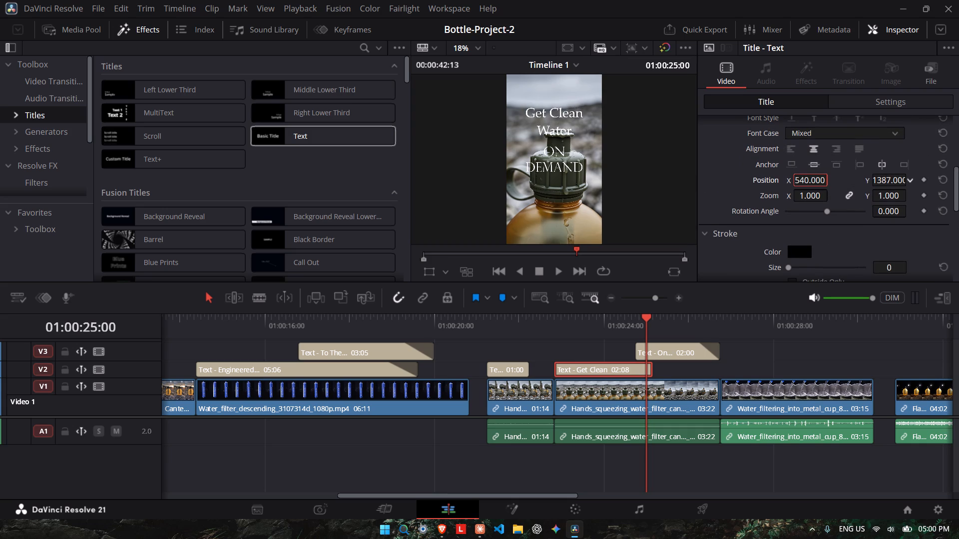
{"action": "left_click_drag", "start_coordinate": [821, 195], "coordinate": [788, 194]}
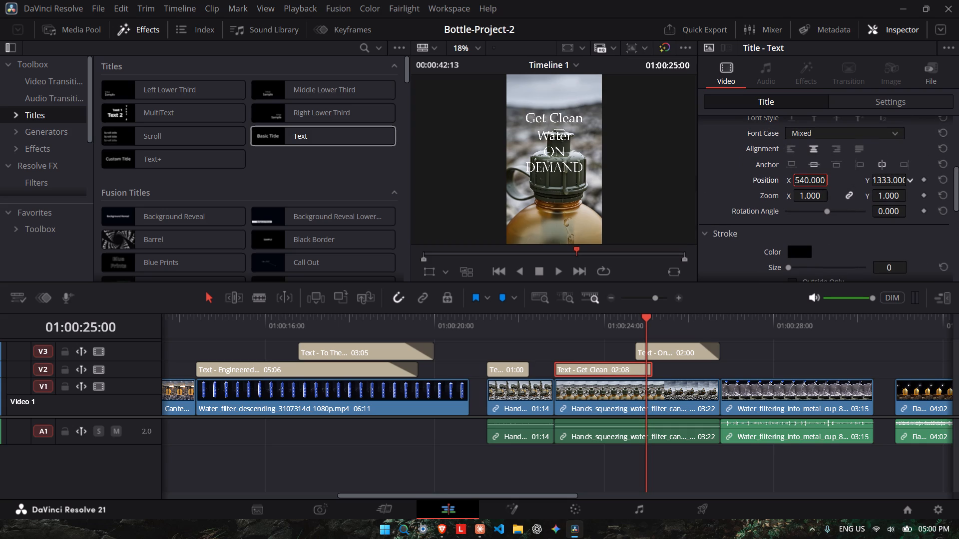
{"action": "left_click_drag", "start_coordinate": [788, 194], "coordinate": [766, 197]}
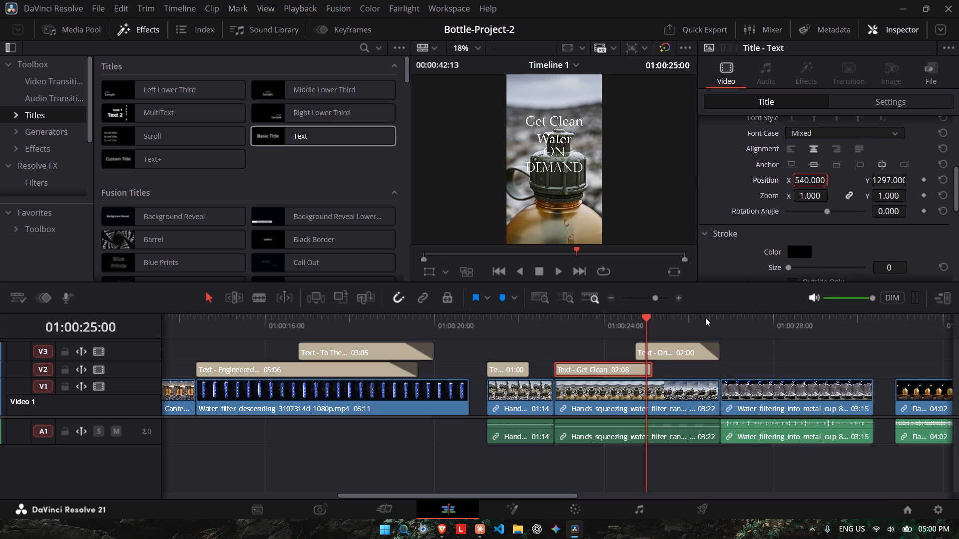
Lower the "On Demand" title to a Y position of 702 and play both captions through into the metal-cup clip.
{"action": "left_click", "coordinate": [663, 353]}
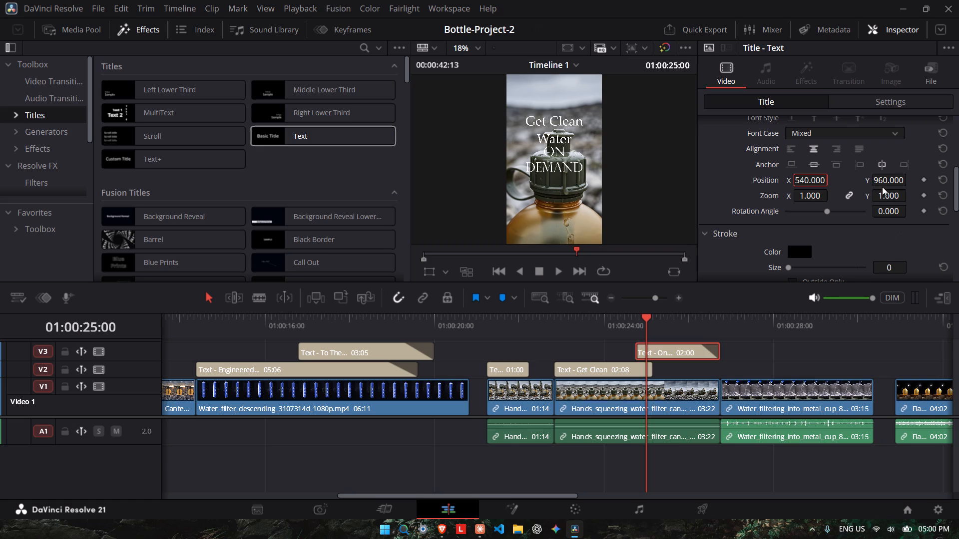
{"action": "left_click_drag", "start_coordinate": [887, 183], "coordinate": [807, 202]}
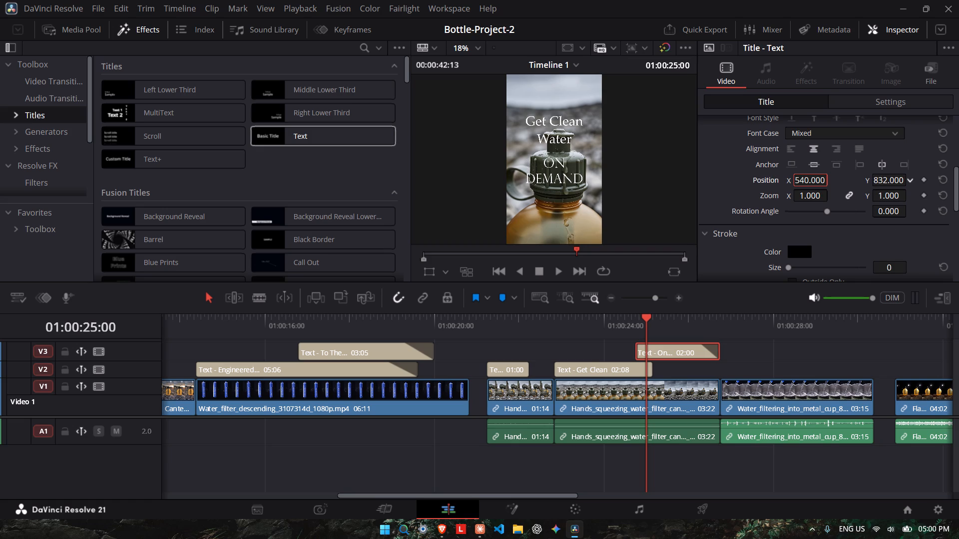
{"action": "left_click_drag", "start_coordinate": [807, 202], "coordinate": [724, 230]}
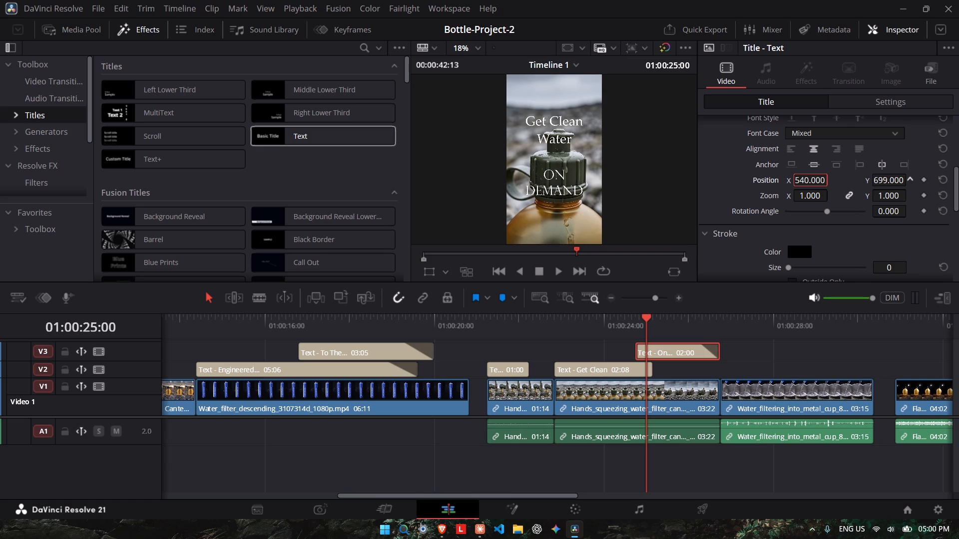
{"action": "left_click_drag", "start_coordinate": [724, 230], "coordinate": [725, 230]}
{"action": "left_click", "coordinate": [551, 309]}
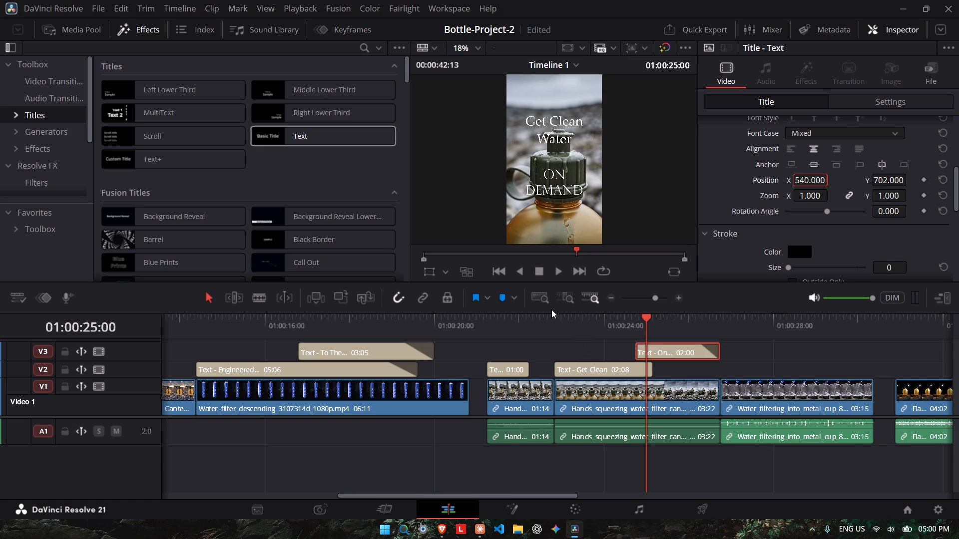
{"action": "left_click", "coordinate": [551, 315]}
{"action": "key", "text": "space"}
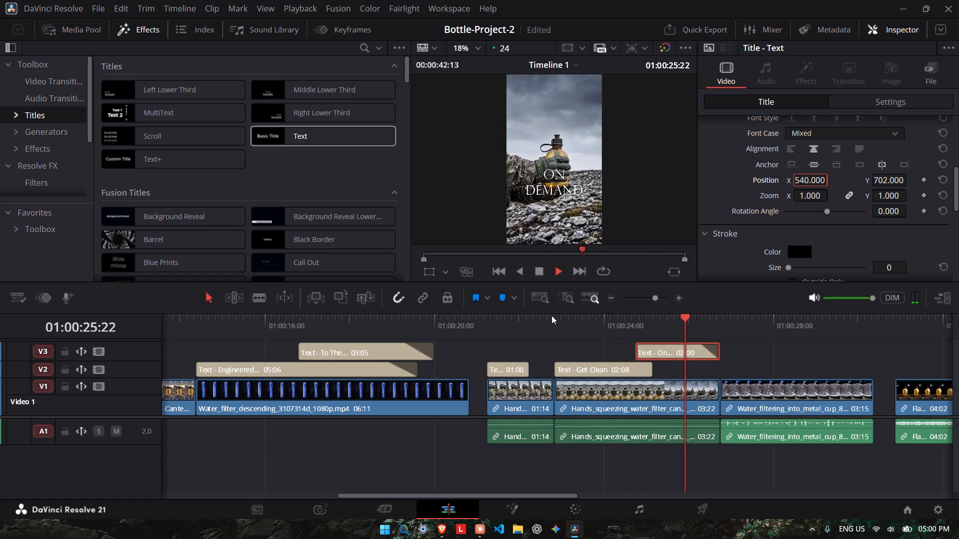
{"action": "key", "text": "space"}
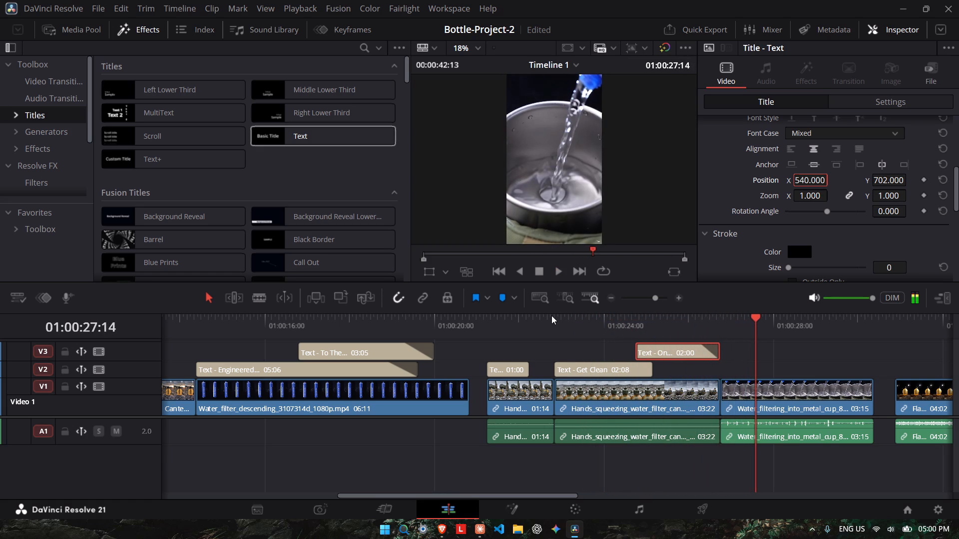
Lower the metal-cup clip's audio volume on A1 to about -46.4 and play the clip from its start.
{"action": "scroll", "coordinate": [643, 362], "scroll_direction": "left", "scroll_amount": 1}
{"action": "left_click", "coordinate": [602, 427]}
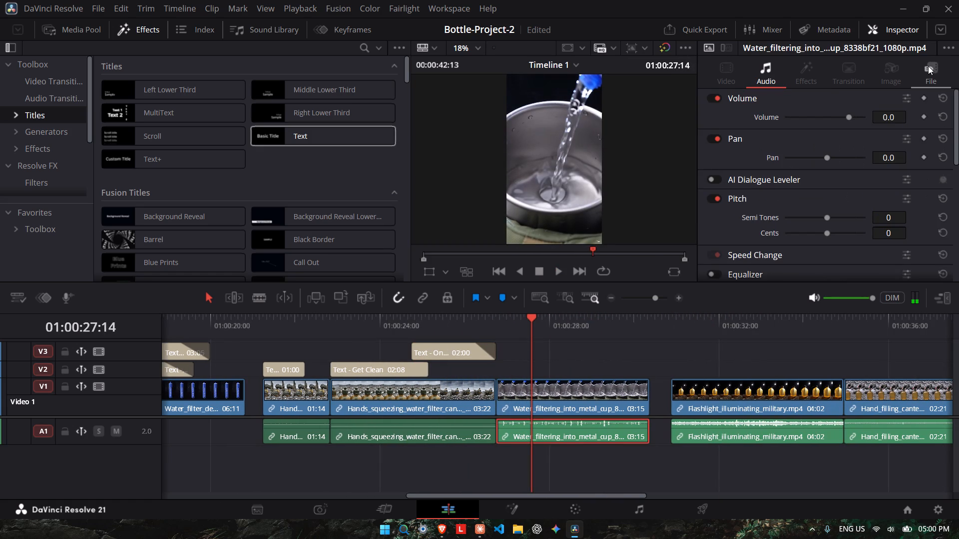
{"action": "left_click_drag", "start_coordinate": [847, 117], "coordinate": [822, 120]}
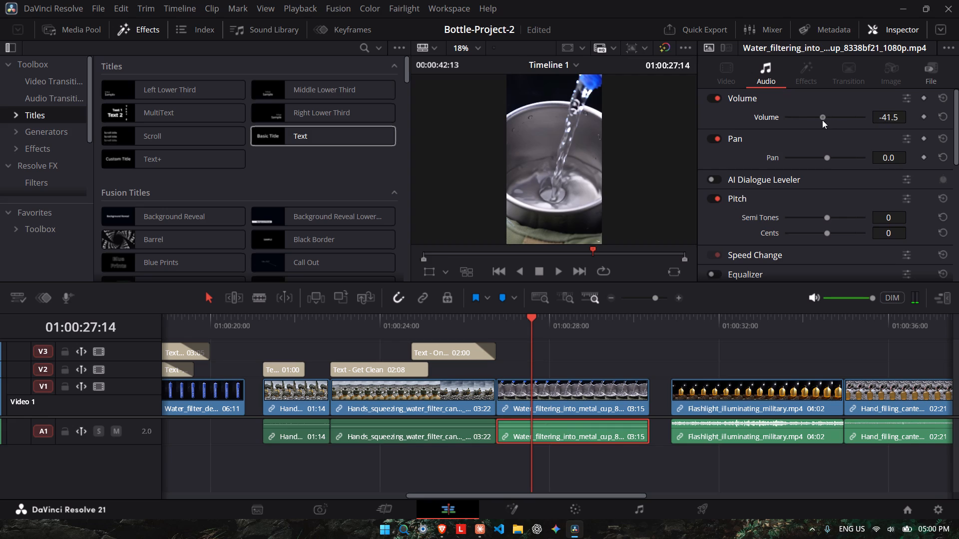
{"action": "left_click_drag", "start_coordinate": [822, 120], "coordinate": [820, 122]}
{"action": "left_click_drag", "start_coordinate": [820, 122], "coordinate": [819, 122]}
{"action": "left_click", "coordinate": [496, 331]}
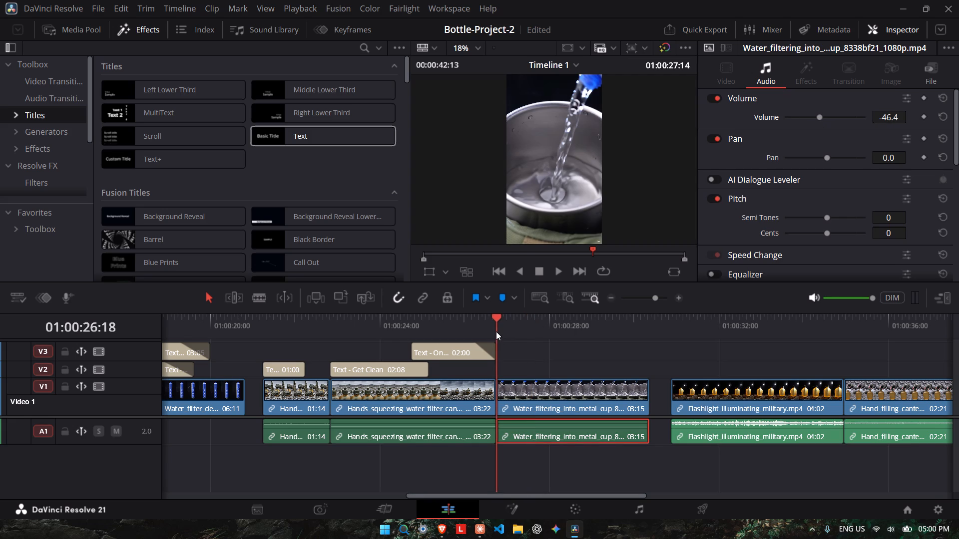
{"action": "key", "text": "space"}
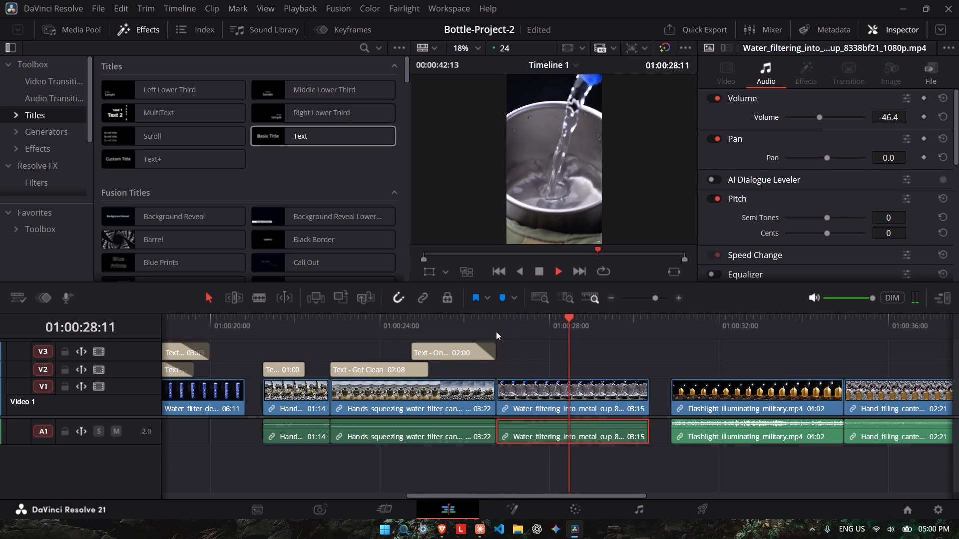
{"action": "key", "text": "space"}
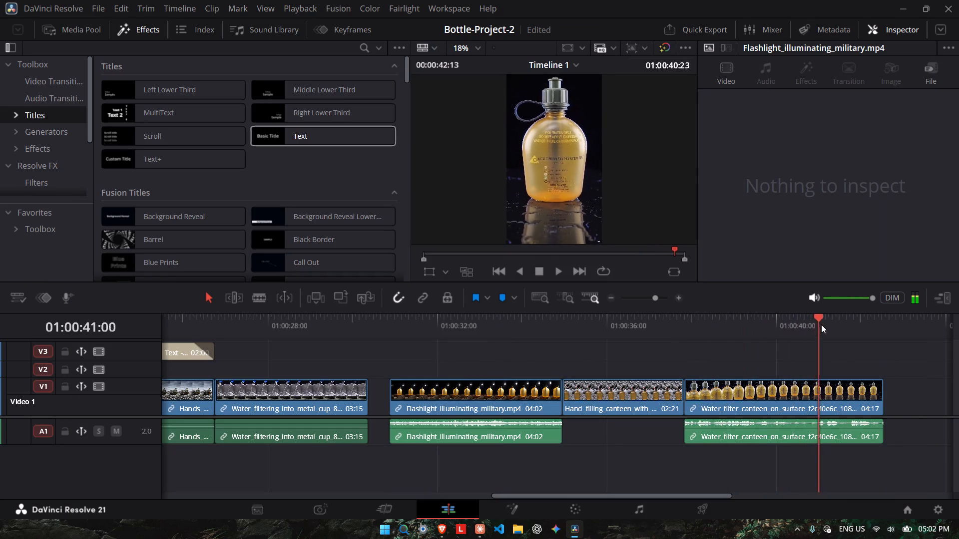
{"action": "left_click_drag", "start_coordinate": [821, 324], "coordinate": [685, 333]}
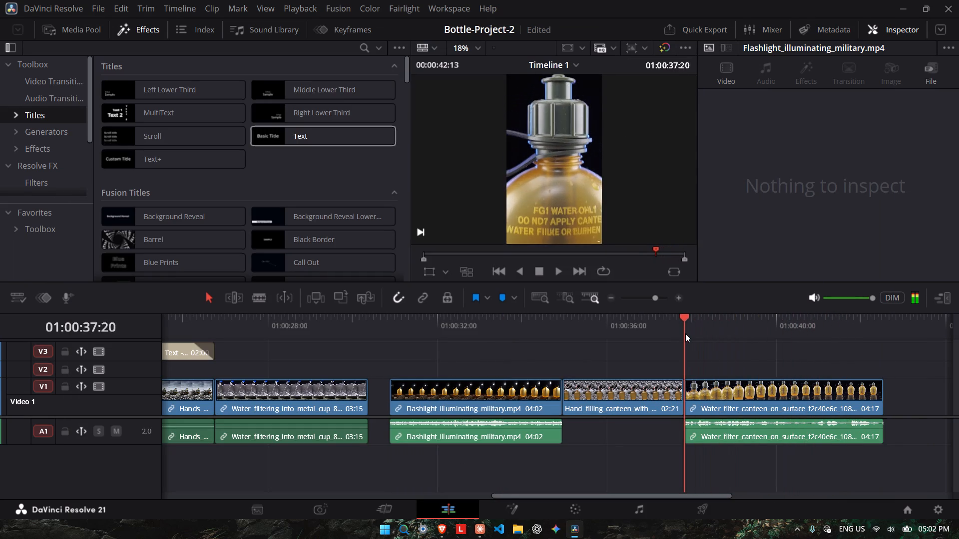
{"action": "left_click_drag", "start_coordinate": [685, 333], "coordinate": [726, 335]}
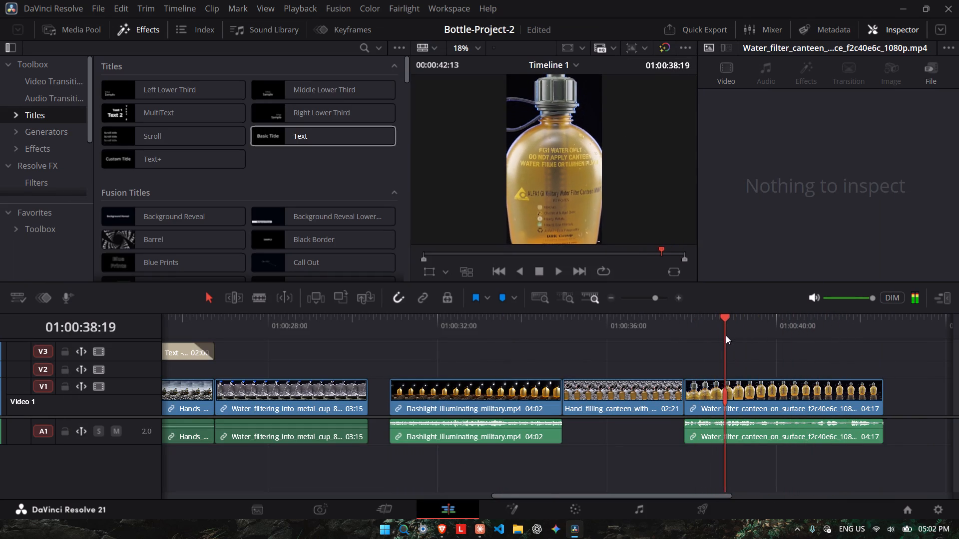
{"action": "scroll", "coordinate": [609, 353], "scroll_direction": "left", "scroll_amount": 1}
{"action": "scroll", "coordinate": [609, 353], "scroll_direction": "right", "scroll_amount": 1}
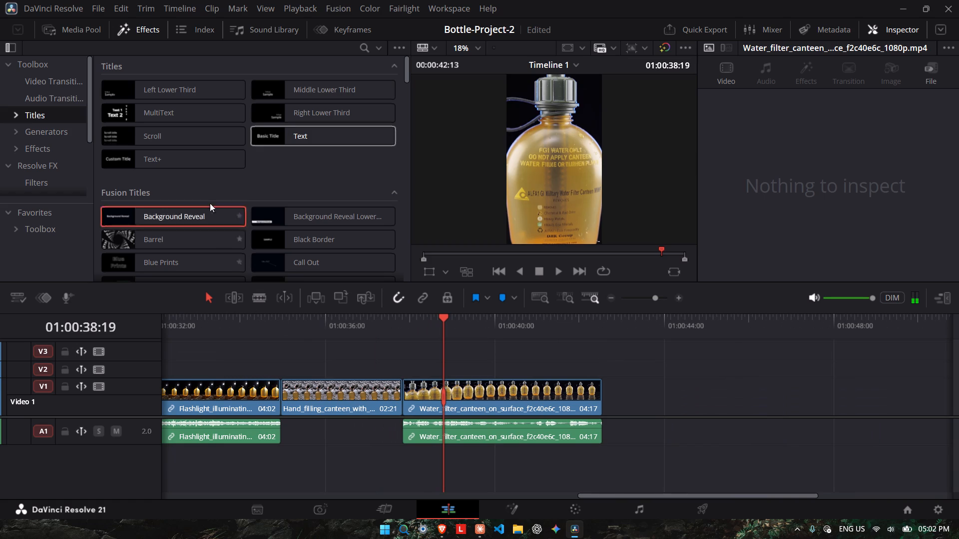
Place a basic Text title on V2, starting with the closing canteen-on-surface clip.
{"action": "left_click_drag", "start_coordinate": [304, 140], "coordinate": [406, 369]}
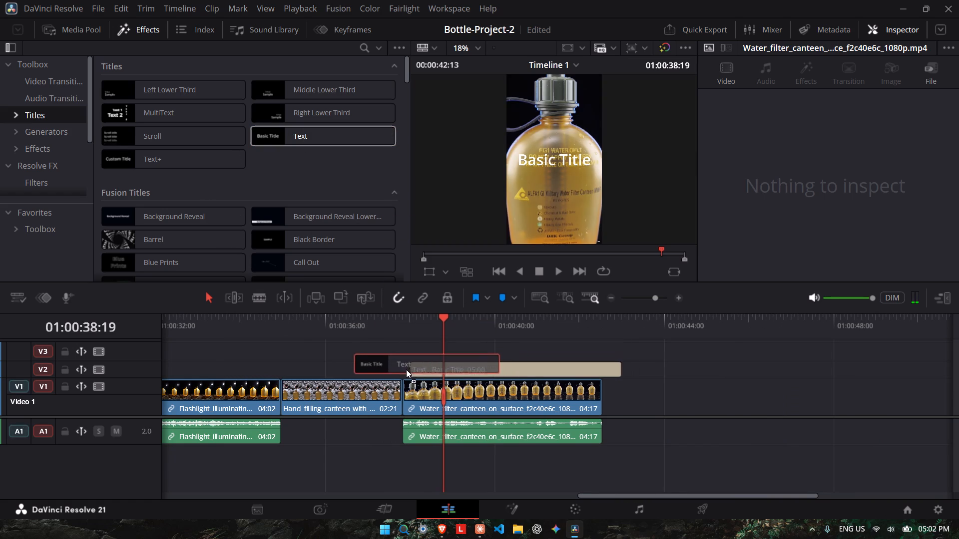
{"action": "left_click_drag", "start_coordinate": [406, 369], "coordinate": [405, 370]}
{"action": "scroll", "coordinate": [311, 365], "scroll_direction": "right", "scroll_amount": 6}
{"action": "scroll", "coordinate": [311, 365], "scroll_direction": "left", "scroll_amount": 2}
{"action": "scroll", "coordinate": [311, 365], "scroll_direction": "right", "scroll_amount": 1}
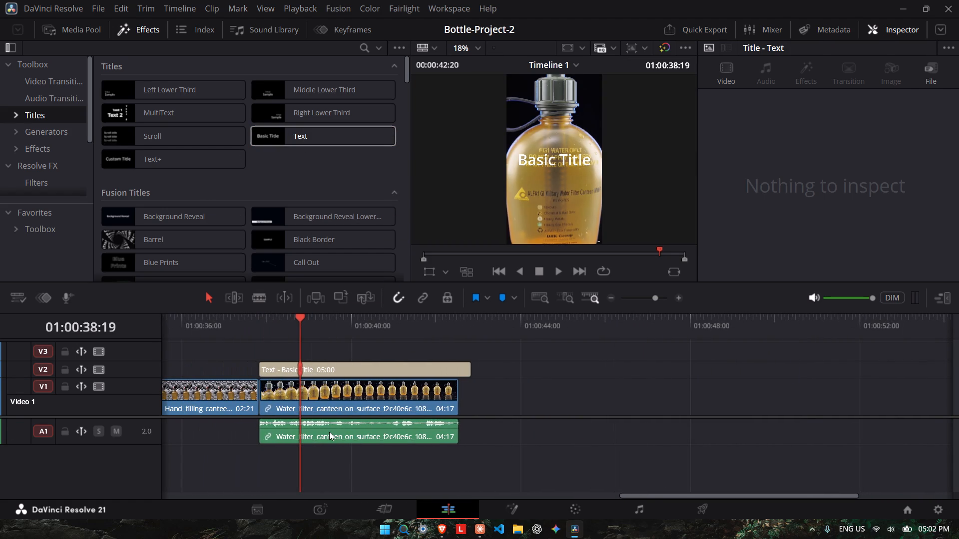
Delete only the audio part of the closing canteen-on-surface clip from A1.
{"action": "left_click", "coordinate": [329, 432]}
{"action": "key", "text": "BackSpace"}
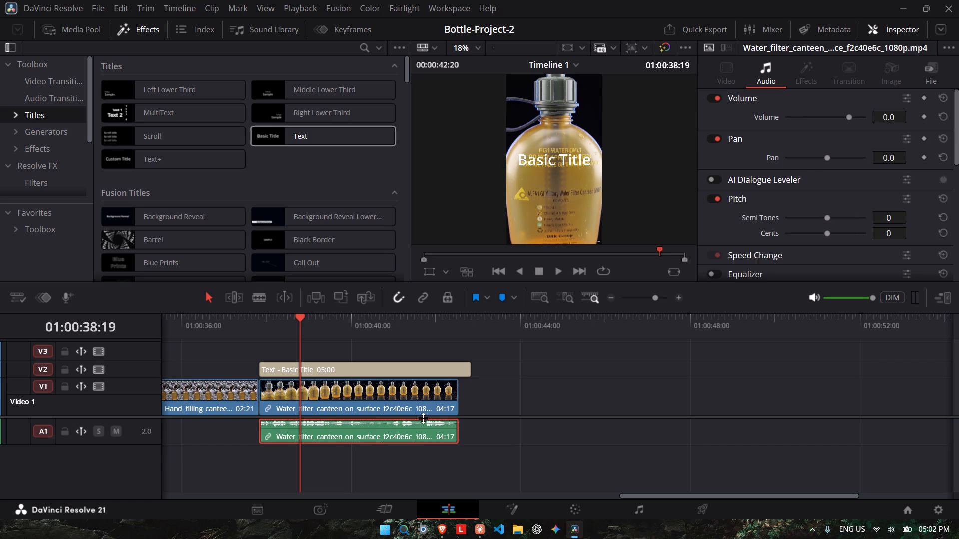
Replace the basic title's text with "ALFA GI", "Military" and "Bottle" on three separate lines.
{"action": "left_click_drag", "start_coordinate": [268, 322], "coordinate": [252, 323]}
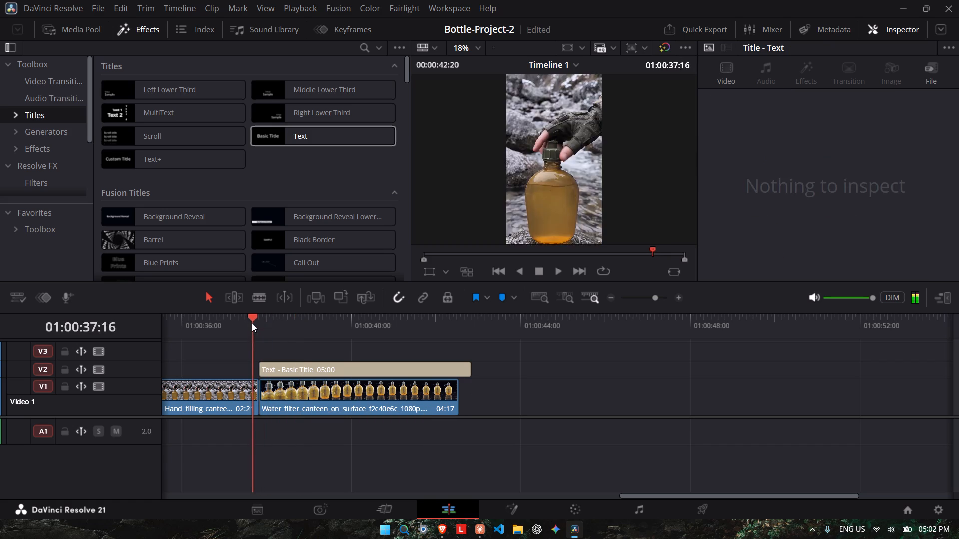
{"action": "left_click_drag", "start_coordinate": [252, 323], "coordinate": [310, 326]}
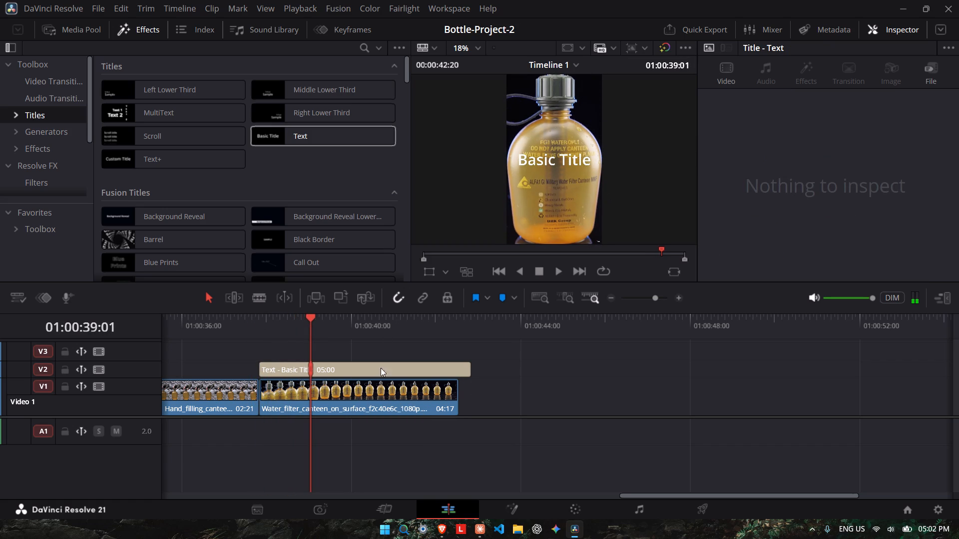
{"action": "left_click", "coordinate": [381, 373]}
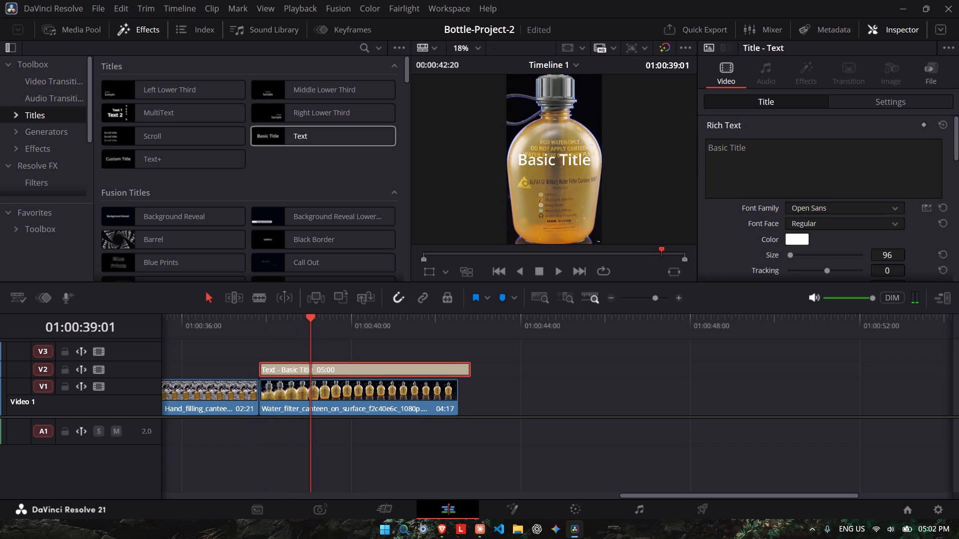
{"action": "left_click_drag", "start_coordinate": [760, 160], "coordinate": [706, 163]}
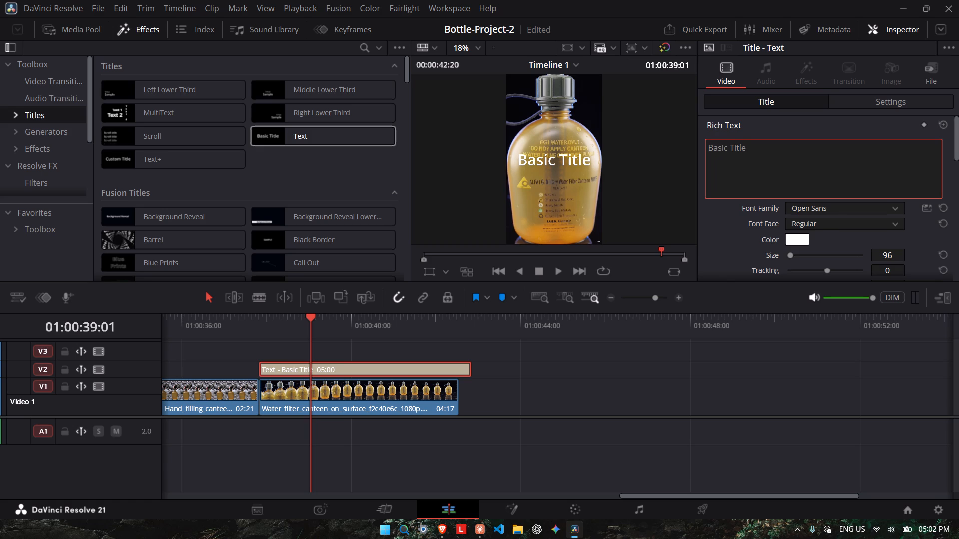
{"action": "left_click_drag", "start_coordinate": [706, 163], "coordinate": [688, 151]}
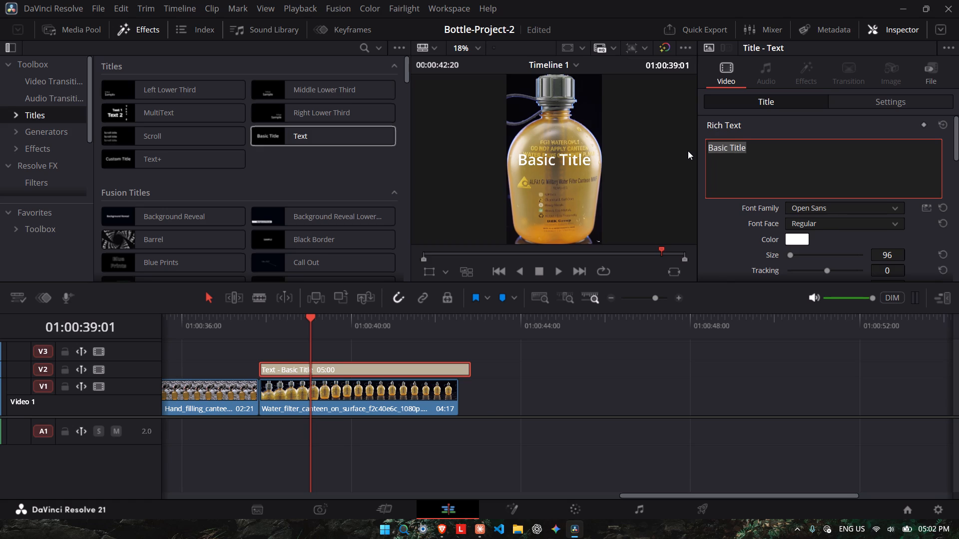
{"action": "key", "text": "shift+a"}
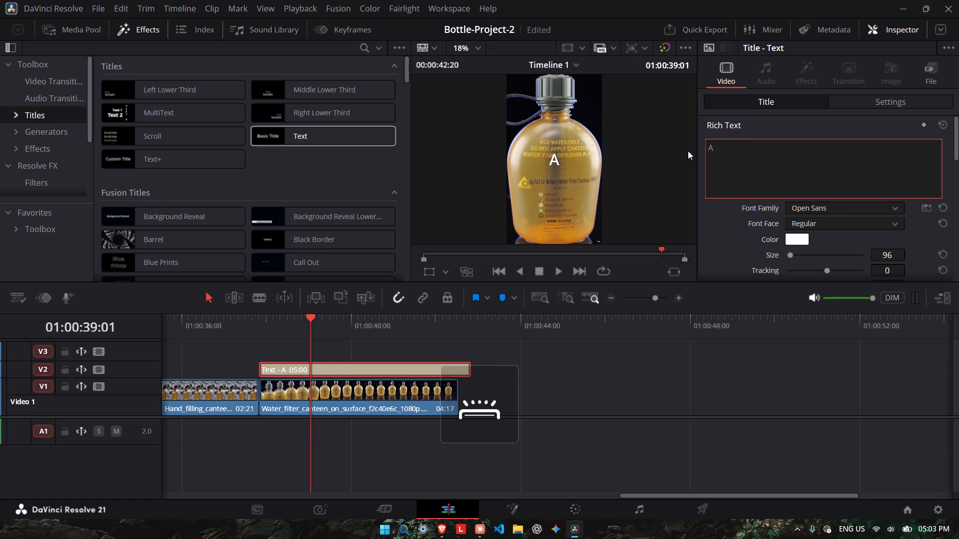
{"action": "type", "text": "LFA"}
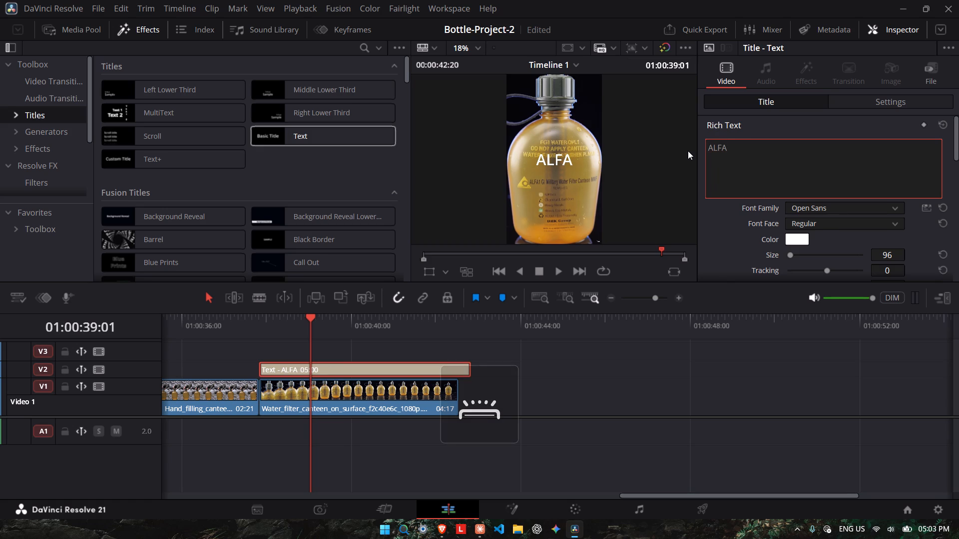
{"action": "key", "text": "space"}
{"action": "type", "text": "GI"}
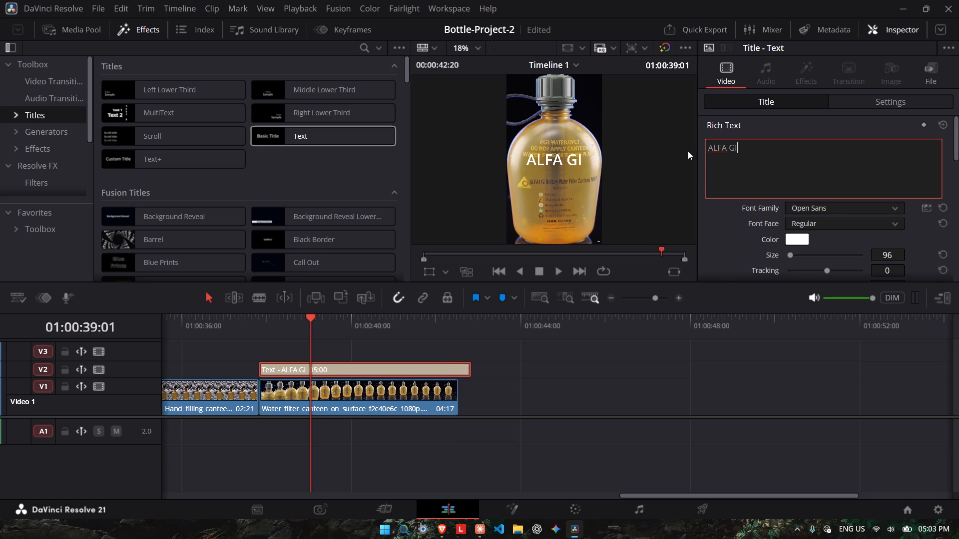
{"action": "key", "text": "shift+Return"}
{"action": "type", "text": "MILI"}
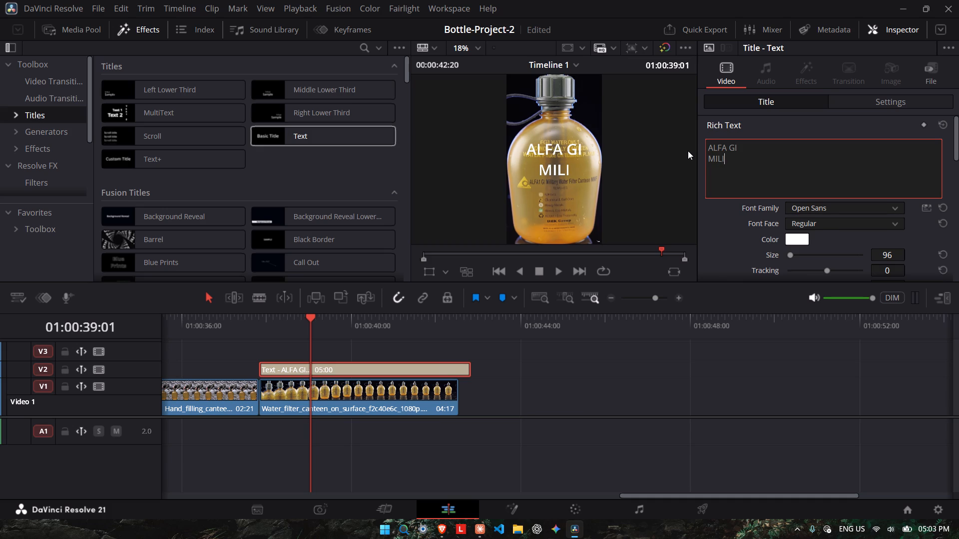
{"action": "key", "text": "BackSpace"}
{"action": "key", "text": "BackSpace"}
{"action": "key", "text": "BackSpace"}
{"action": "key", "text": "BackSpace"}
{"action": "type", "text": "Military"}
{"action": "key", "text": "space"}
{"action": "type", "text": "Bottle"}
{"action": "key", "text": "BackSpace"}
{"action": "key", "text": "BackSpace"}
{"action": "key", "text": "BackSpace"}
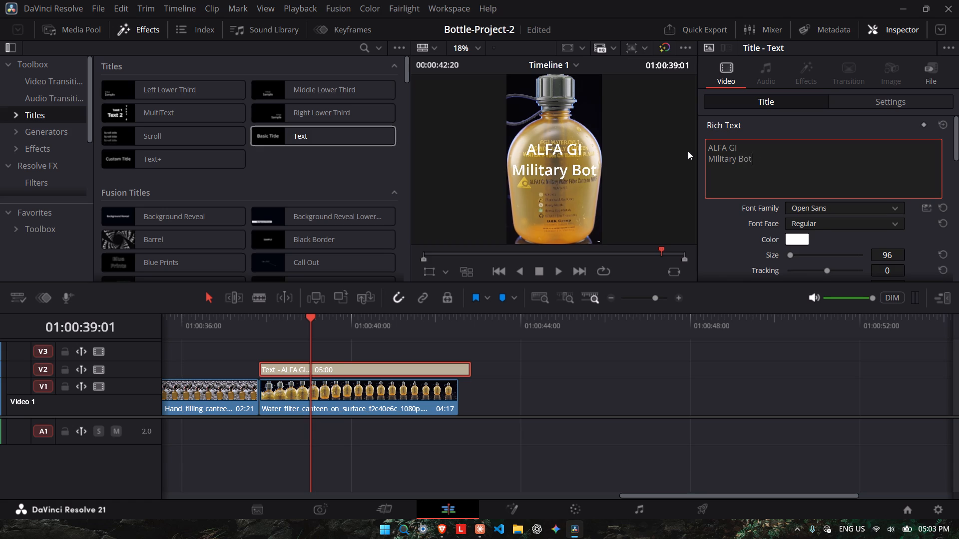
{"action": "key", "text": "BackSpace"}
{"action": "key", "text": "BackSpace"}
{"action": "key", "text": "BackSpace"}
{"action": "key", "text": "BackSpace"}
{"action": "key", "text": "Return"}
{"action": "type", "text": "Bottle"}
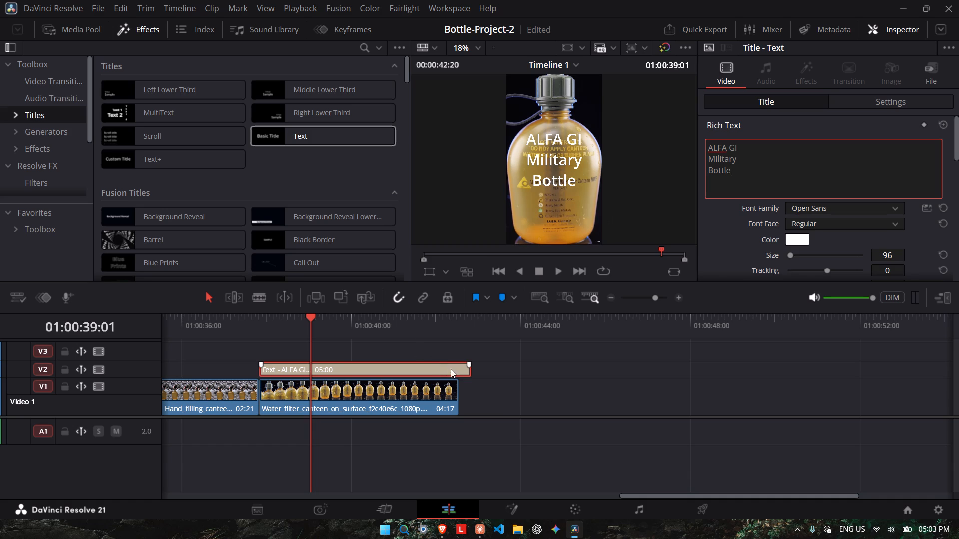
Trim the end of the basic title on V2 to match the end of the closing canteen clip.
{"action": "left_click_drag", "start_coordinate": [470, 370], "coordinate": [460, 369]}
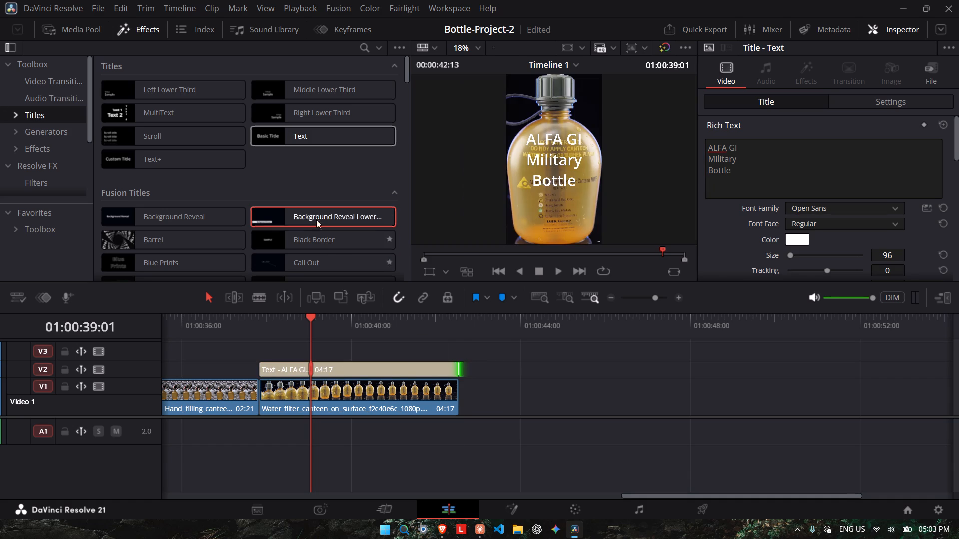
Browse the Fusion Titles for Fade On and place it on V3, partly overlapping the closing canteen clip.
{"action": "scroll", "coordinate": [265, 150], "scroll_direction": "down", "scroll_amount": 1}
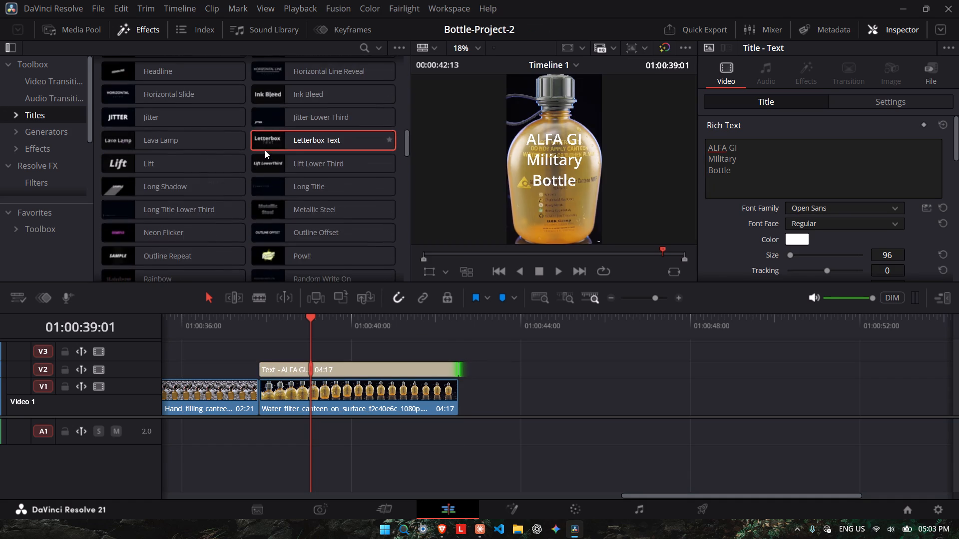
{"action": "scroll", "coordinate": [265, 150], "scroll_direction": "down", "scroll_amount": 3}
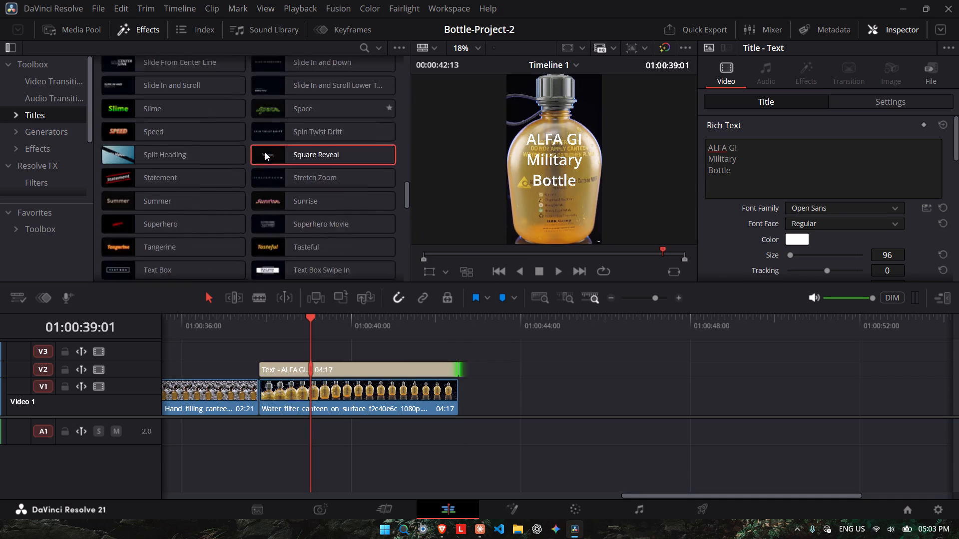
{"action": "scroll", "coordinate": [265, 152], "scroll_direction": "down", "scroll_amount": 3}
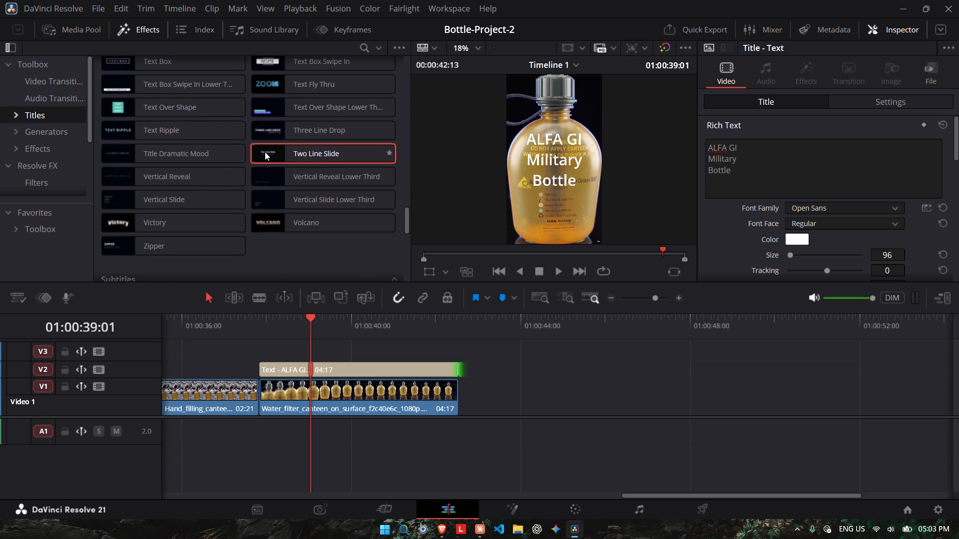
{"action": "scroll", "coordinate": [265, 152], "scroll_direction": "down", "scroll_amount": 3}
{"action": "scroll", "coordinate": [265, 152], "scroll_direction": "up", "scroll_amount": 4}
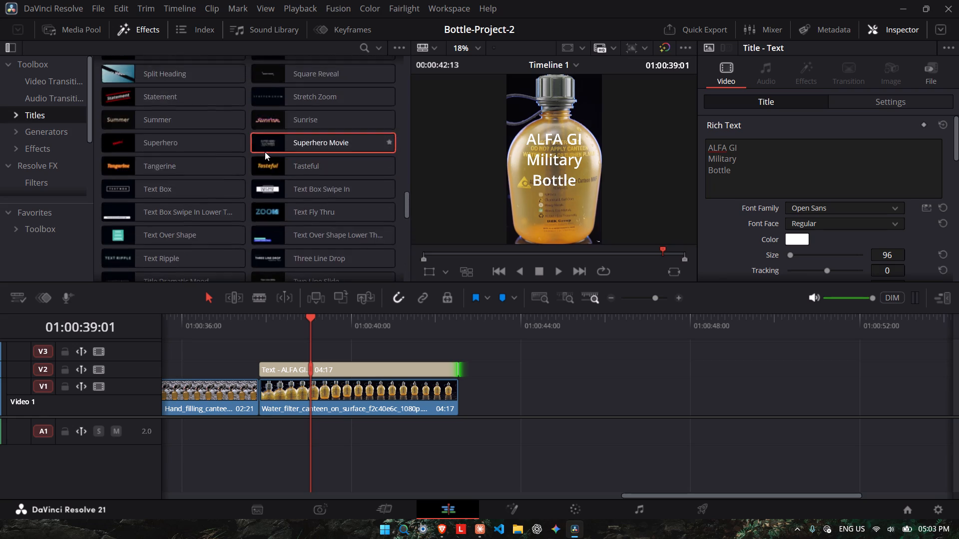
{"action": "scroll", "coordinate": [265, 152], "scroll_direction": "up", "scroll_amount": 3}
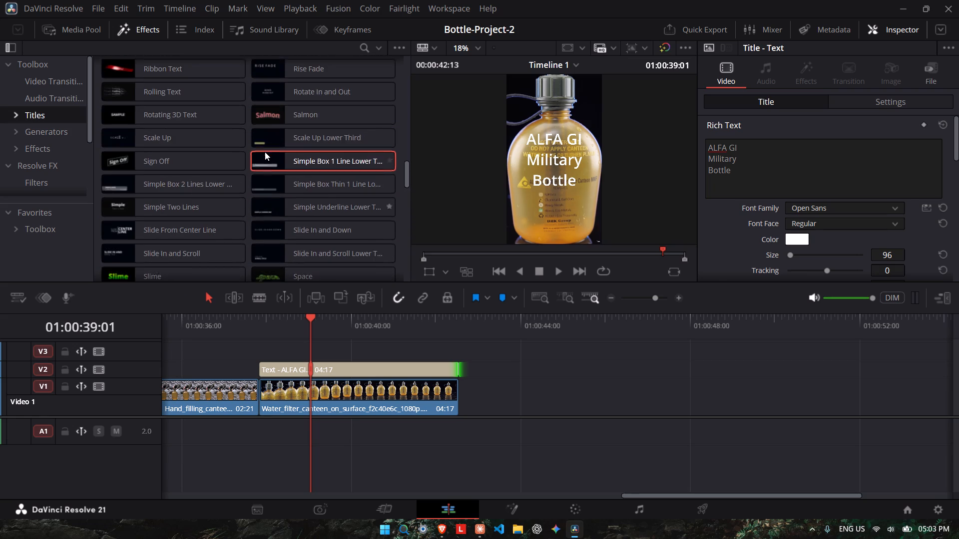
{"action": "scroll", "coordinate": [265, 152], "scroll_direction": "up", "scroll_amount": 3}
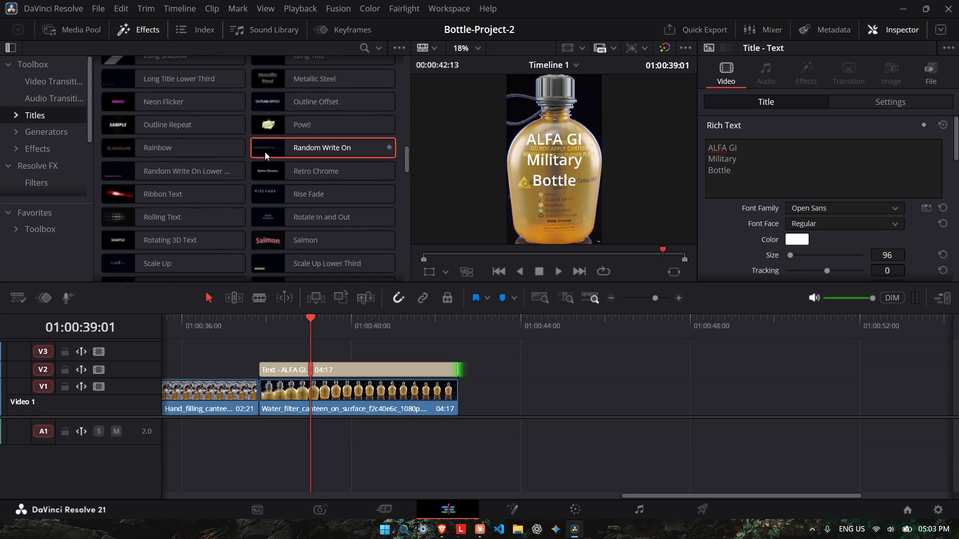
{"action": "scroll", "coordinate": [265, 152], "scroll_direction": "up", "scroll_amount": 4}
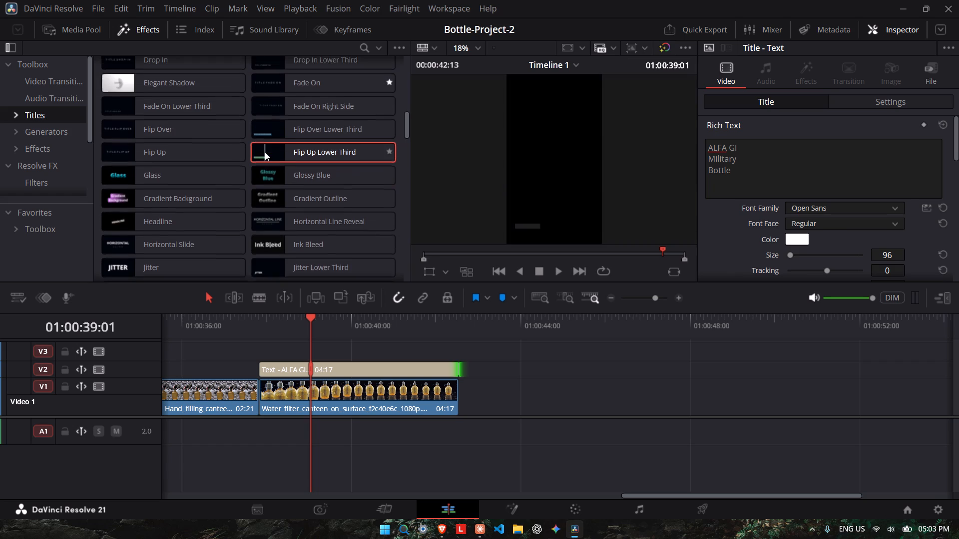
{"action": "scroll", "coordinate": [265, 152], "scroll_direction": "up", "scroll_amount": 1}
{"action": "left_click_drag", "start_coordinate": [276, 152], "coordinate": [313, 205]}
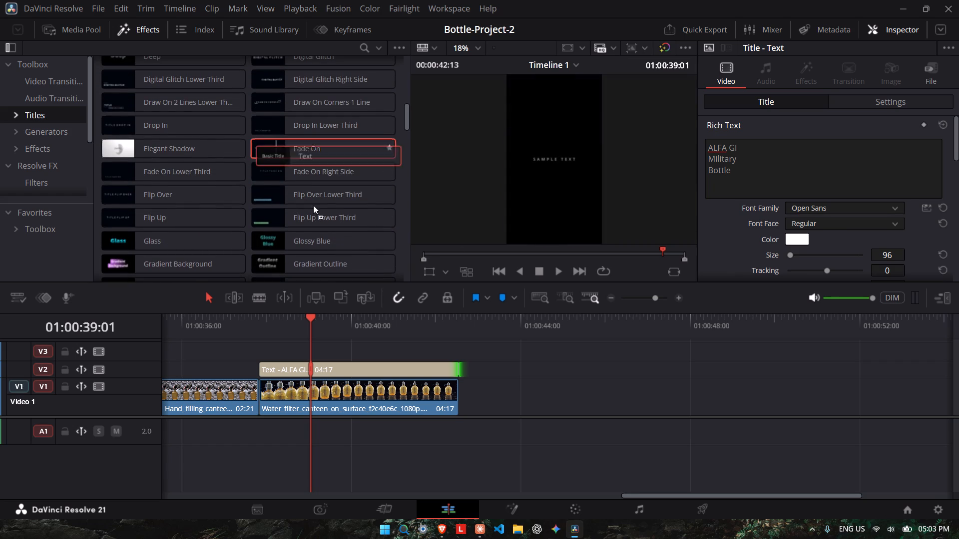
{"action": "left_click_drag", "start_coordinate": [313, 205], "coordinate": [311, 349]}
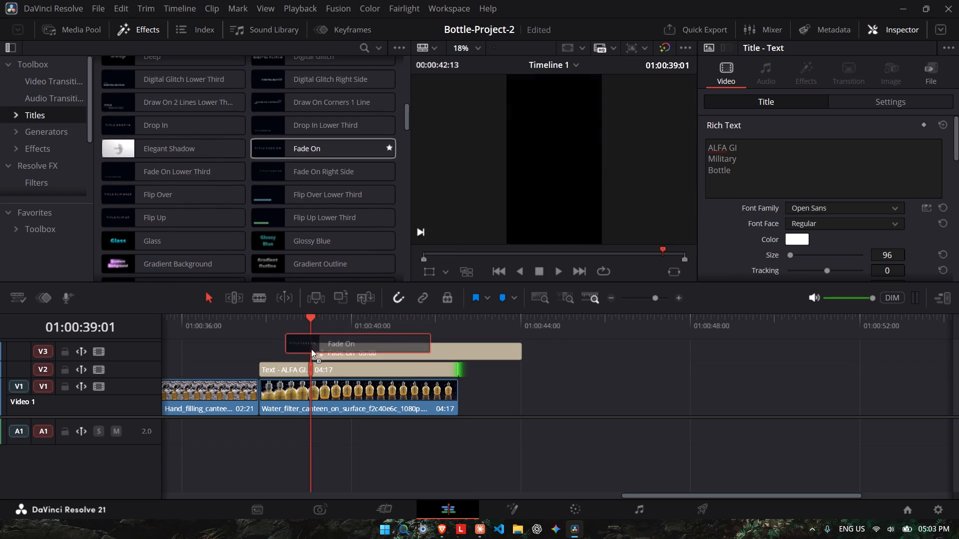
{"action": "left_click_drag", "start_coordinate": [311, 349], "coordinate": [273, 342]}
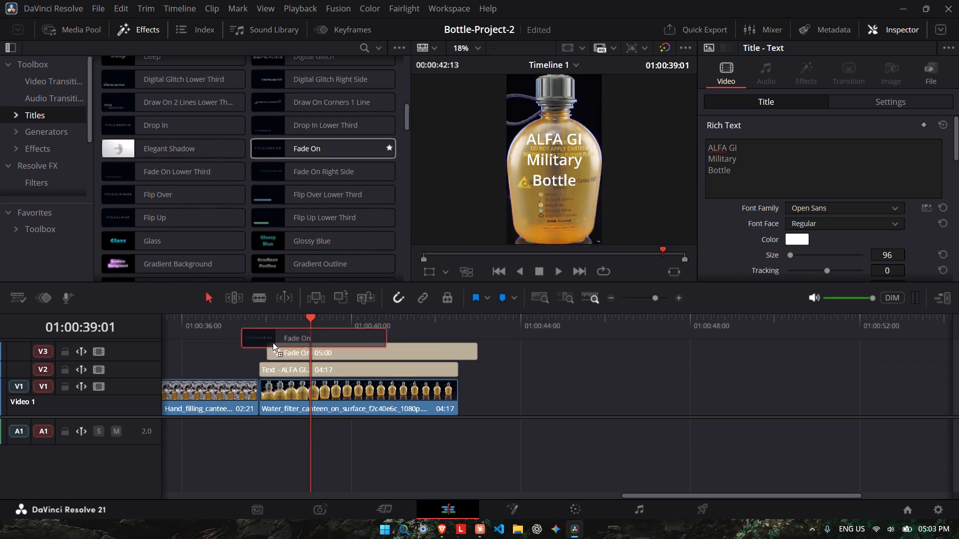
{"action": "left_click_drag", "start_coordinate": [273, 342], "coordinate": [369, 352]}
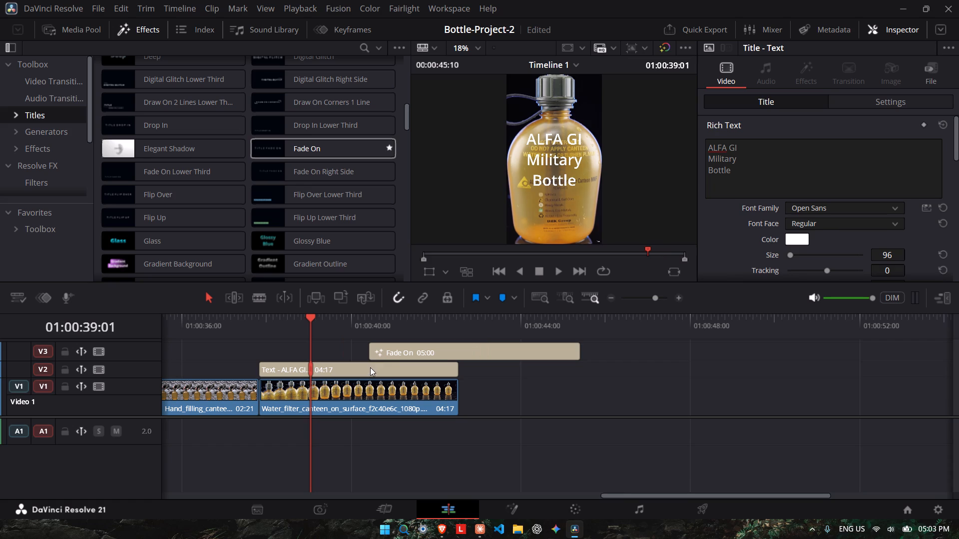
Cut the three-line caption text out of the basic title on V2 and delete that title clip.
{"action": "left_click", "coordinate": [368, 370]}
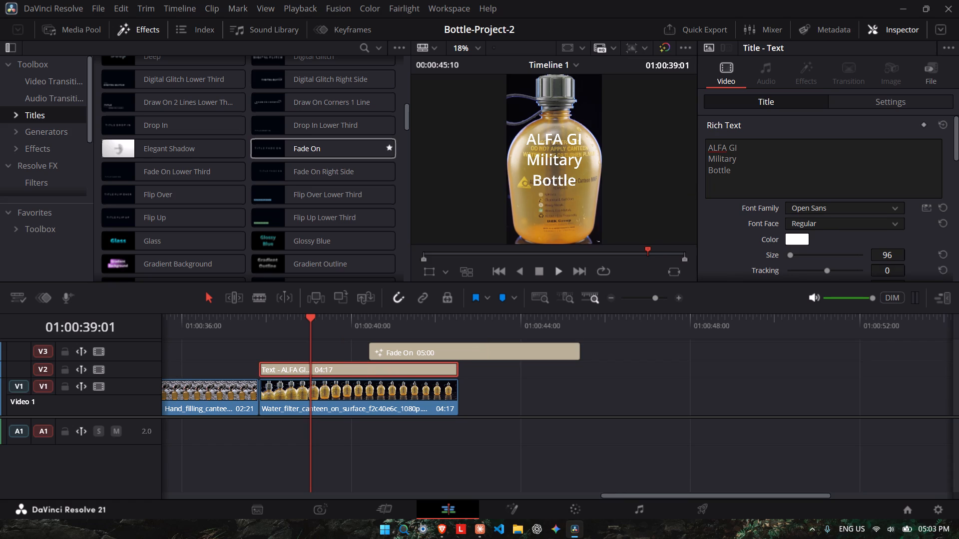
{"action": "left_click_drag", "start_coordinate": [735, 176], "coordinate": [702, 139]}
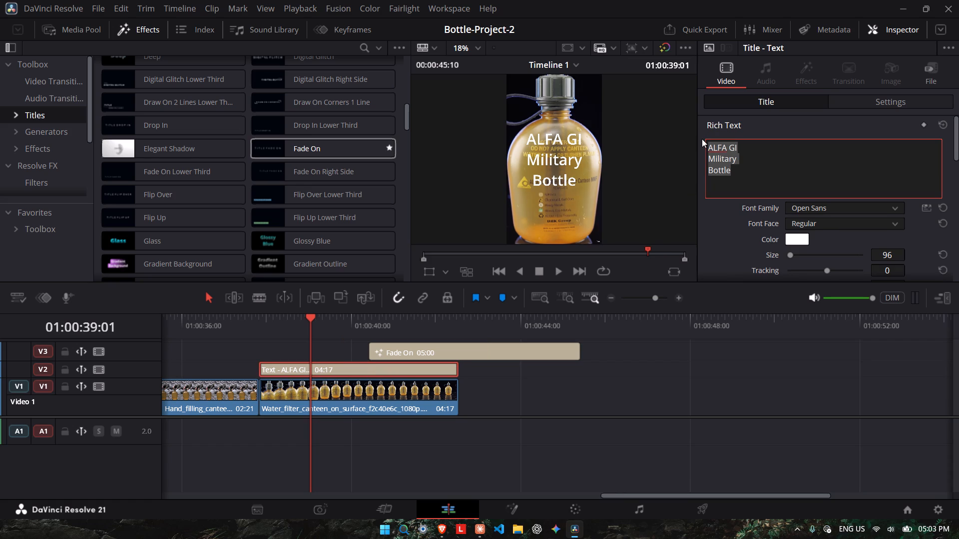
{"action": "key", "text": "ctrl+x"}
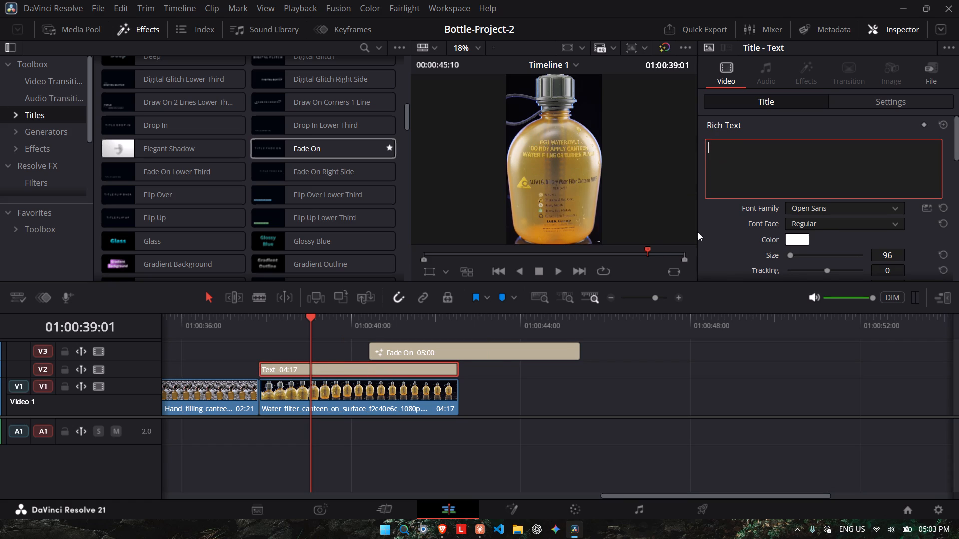
{"action": "key", "text": "BackSpace"}
{"action": "left_click", "coordinate": [394, 368]}
{"action": "key", "text": "BackSpace"}
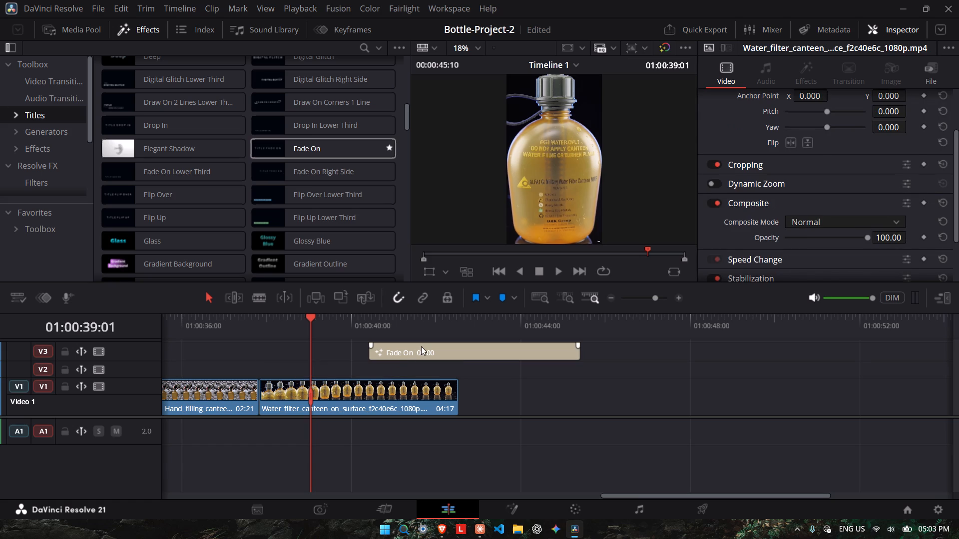
Move the Fade On title down to V2, aligned with the start of the closing canteen clip.
{"action": "left_click_drag", "start_coordinate": [421, 346], "coordinate": [315, 373]}
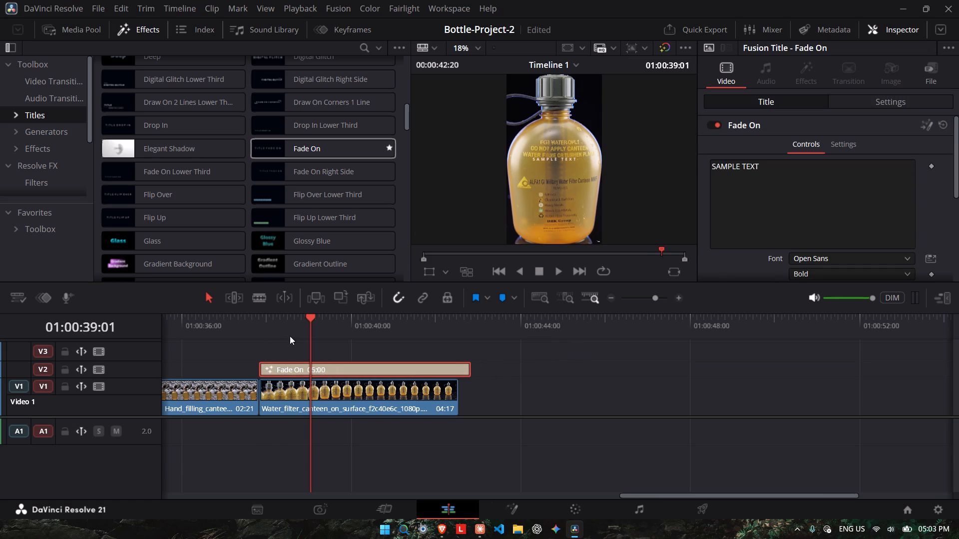
Replace the Fade On title's sample text with the cut caption "ALFA GI / Military / Bottle".
{"action": "left_click", "coordinate": [277, 320]}
{"action": "left_click", "coordinate": [764, 191]}
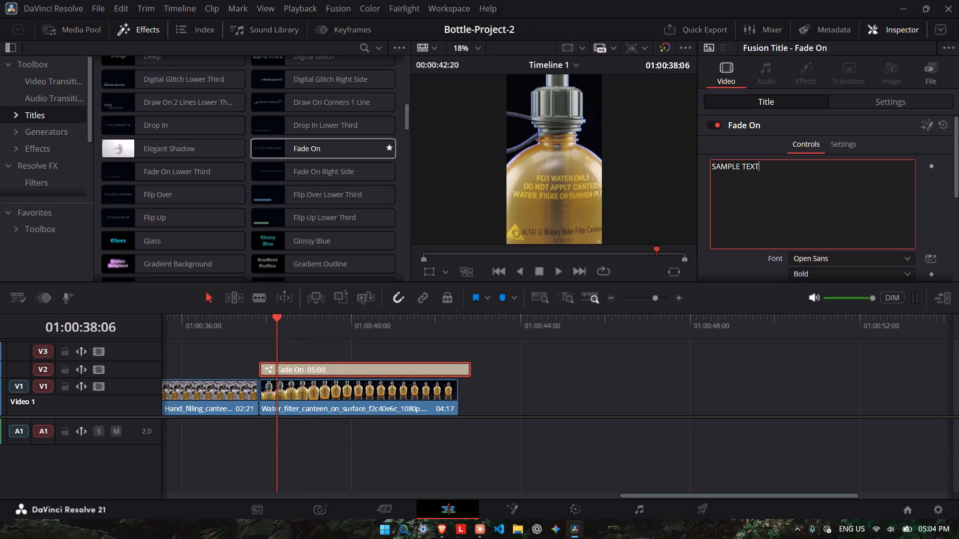
{"action": "key", "text": "ctrl+a"}
{"action": "key", "text": "ctrl+v"}
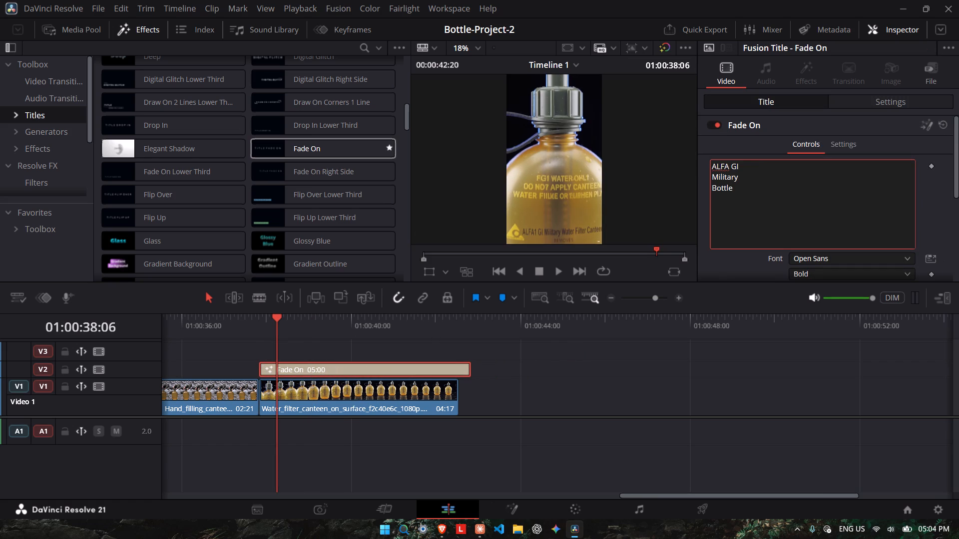
{"action": "left_click", "coordinate": [755, 171]}
{"action": "left_click", "coordinate": [754, 179]}
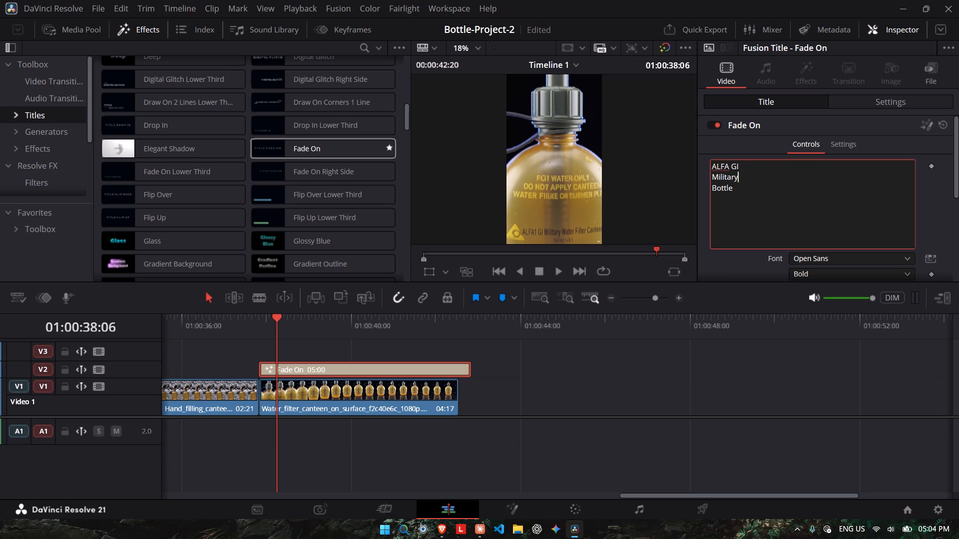
{"action": "left_click", "coordinate": [753, 182]}
{"action": "left_click", "coordinate": [752, 191]}
{"action": "left_click", "coordinate": [486, 528]}
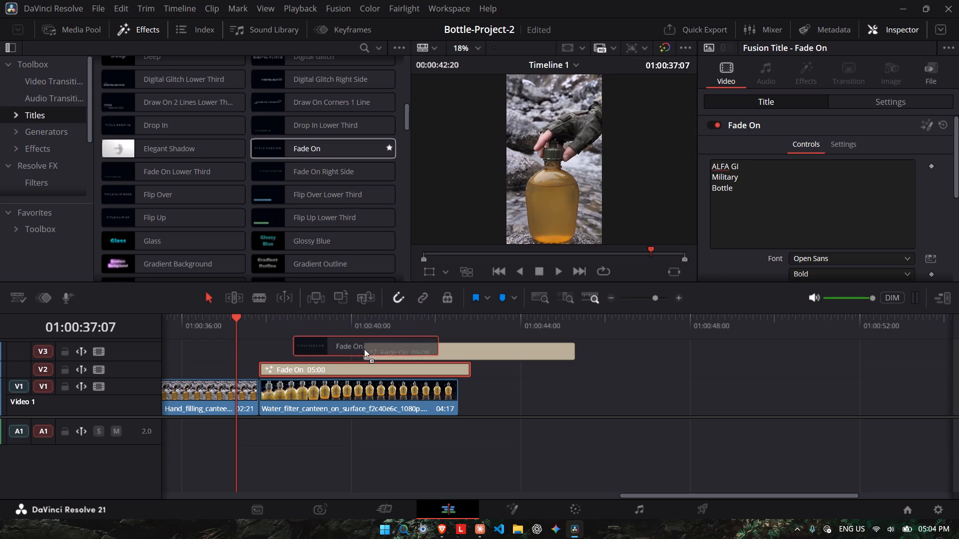
{"action": "left_click_drag", "start_coordinate": [364, 349], "coordinate": [336, 359]}
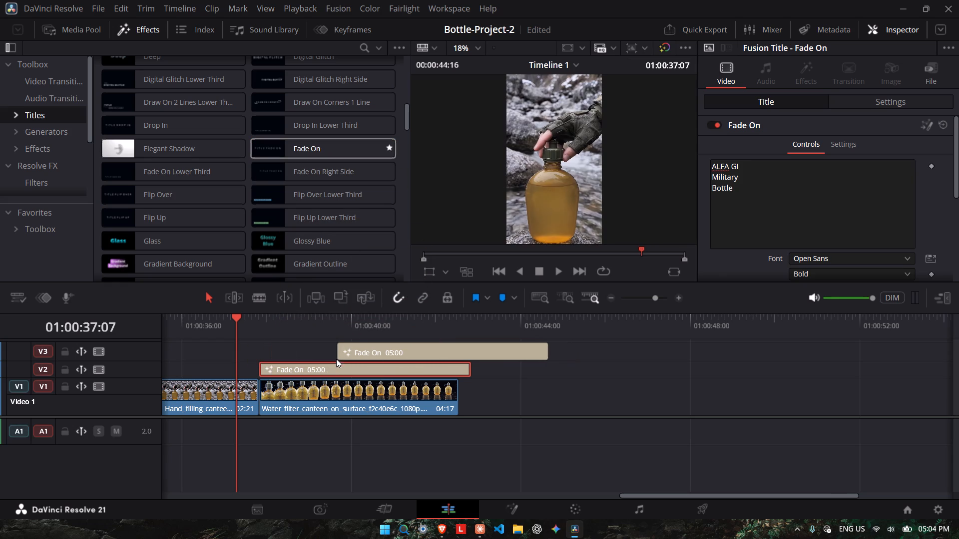
Trim the V3 and V2 Fade On titles to end with the closing canteen clip, lasting 02:21 and 04:17.
{"action": "left_click_drag", "start_coordinate": [549, 349], "coordinate": [520, 354]}
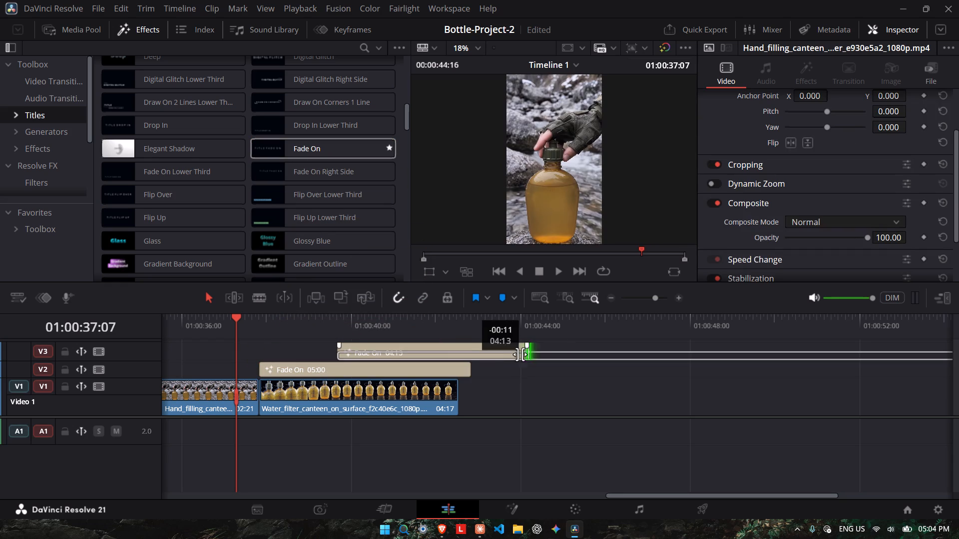
{"action": "left_click_drag", "start_coordinate": [520, 354], "coordinate": [457, 362]}
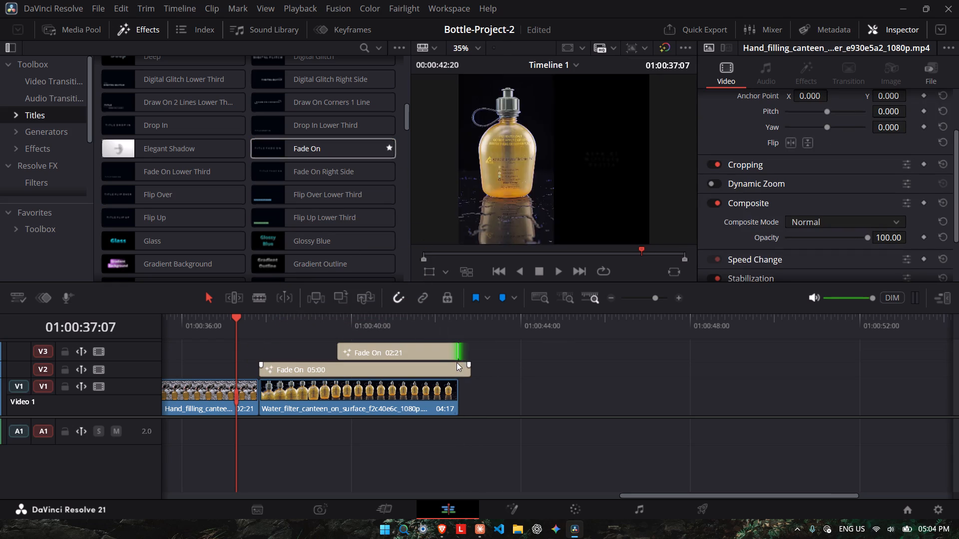
{"action": "left_click_drag", "start_coordinate": [473, 371], "coordinate": [469, 371]}
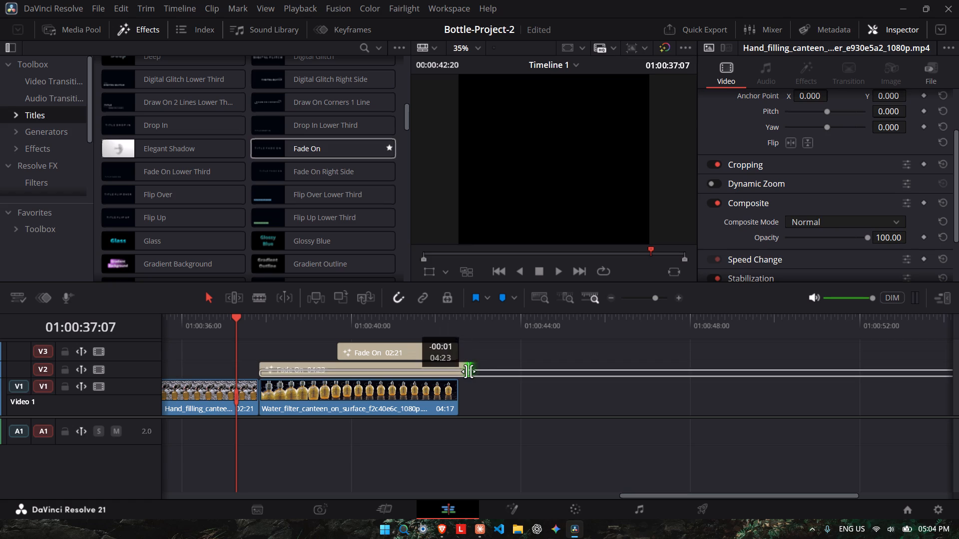
{"action": "left_click_drag", "start_coordinate": [469, 371], "coordinate": [462, 371]}
Add a short fade-out to the end of both Fade On titles on V3 and V2.
{"action": "left_click_drag", "start_coordinate": [455, 346], "coordinate": [448, 350]}
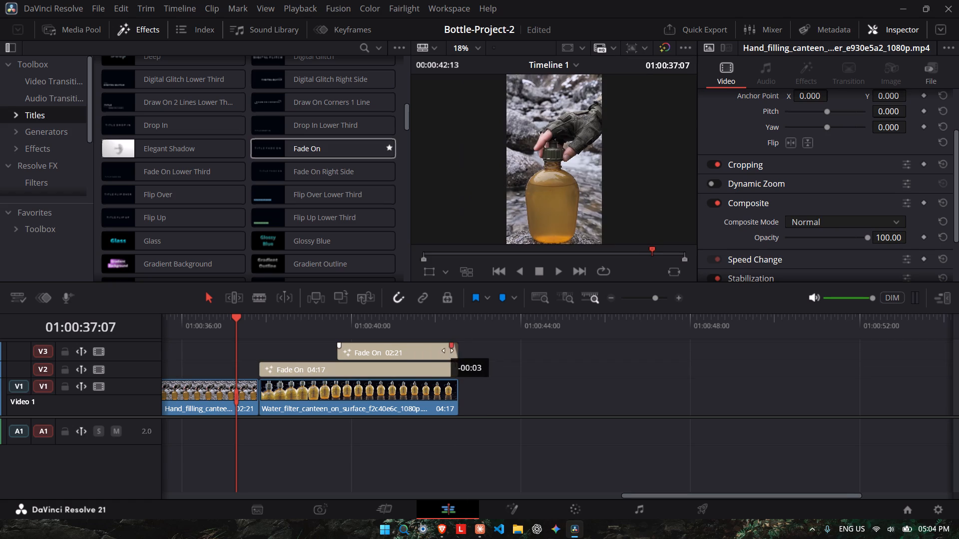
{"action": "left_click_drag", "start_coordinate": [448, 350], "coordinate": [436, 354]}
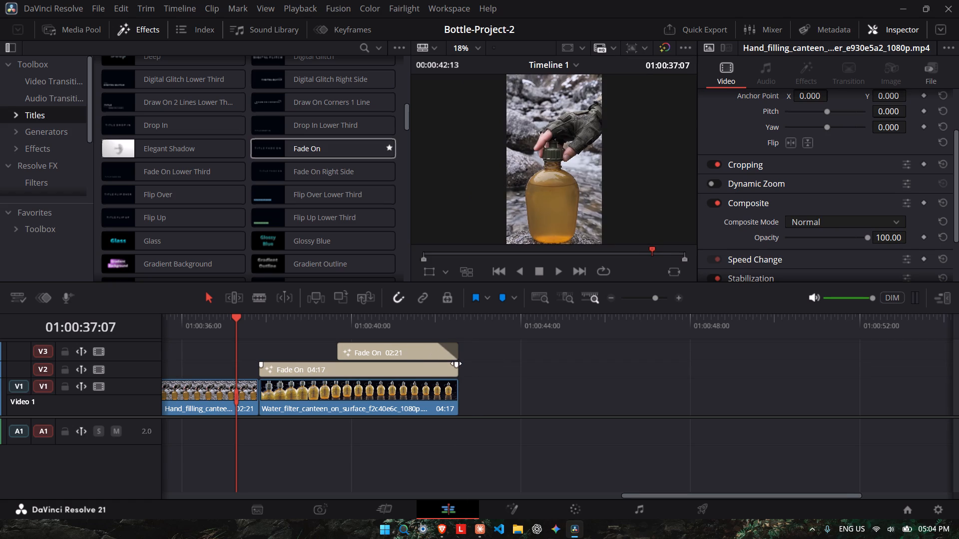
{"action": "left_click_drag", "start_coordinate": [457, 363], "coordinate": [442, 367]}
{"action": "left_click_drag", "start_coordinate": [442, 367], "coordinate": [440, 366]}
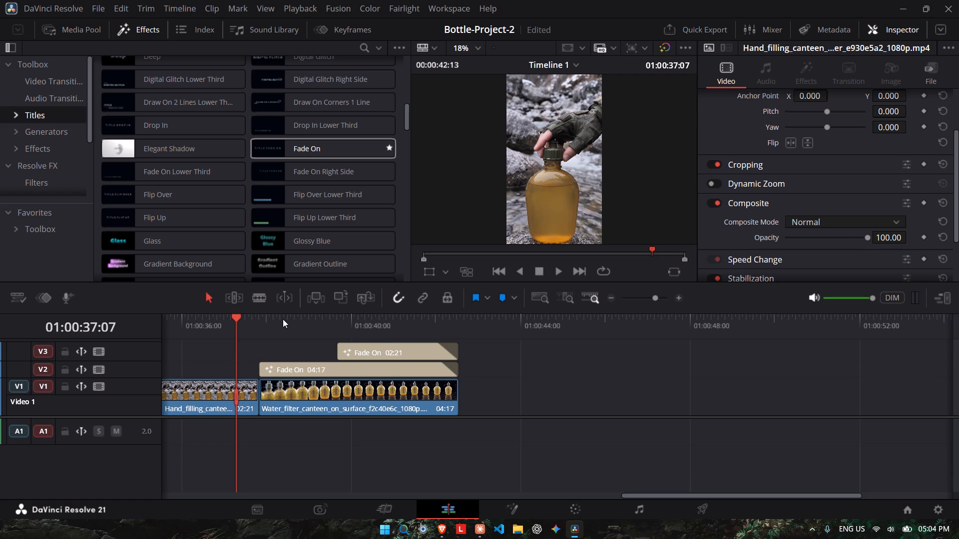
Play the closing section and shorten the V2 title's text to "ALFA GI", removing the Military and Bottle lines.
{"action": "left_click", "coordinate": [258, 324]}
{"action": "key", "text": "space"}
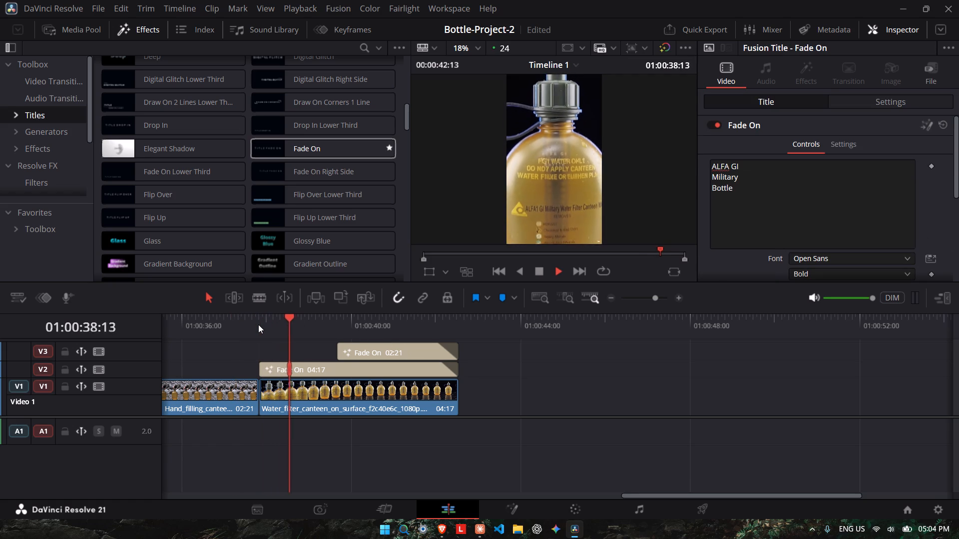
{"action": "key", "text": "space"}
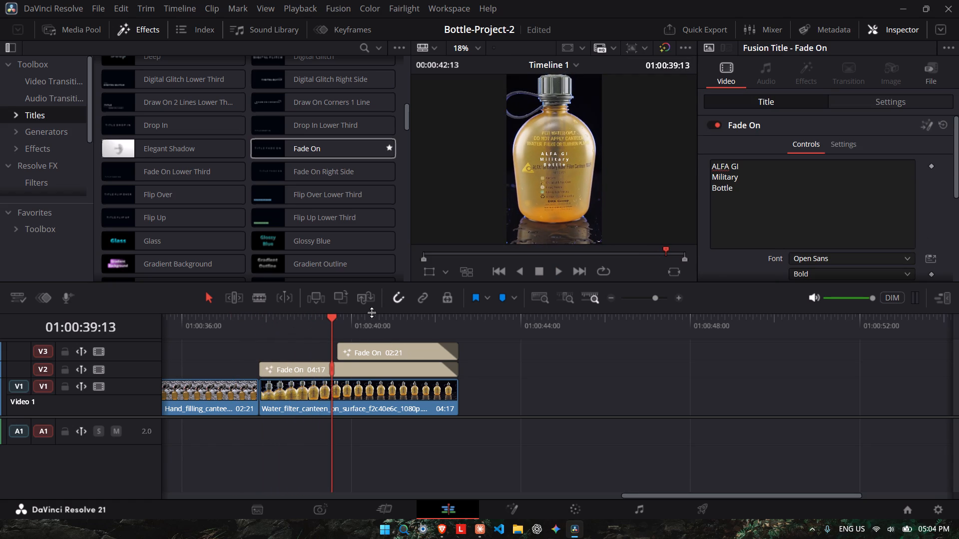
{"action": "left_click", "coordinate": [351, 364]}
{"action": "left_click_drag", "start_coordinate": [758, 188], "coordinate": [715, 179]}
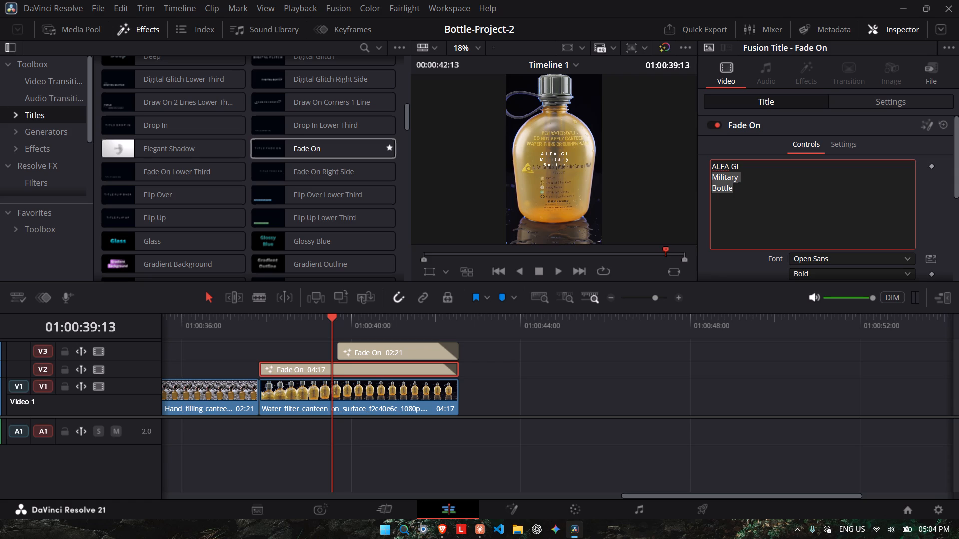
{"action": "left_click_drag", "start_coordinate": [715, 179], "coordinate": [707, 175]}
{"action": "key", "text": "BackSpace"}
{"action": "key", "text": "BackSpace"}
Replace the V3 Fade On title's sample text with "Military / Bottle" on two lines and scrub through the closing clip.
{"action": "left_click", "coordinate": [406, 347]}
{"action": "left_click_drag", "start_coordinate": [799, 167], "coordinate": [693, 169]}
{"action": "type", "text": "Military"}
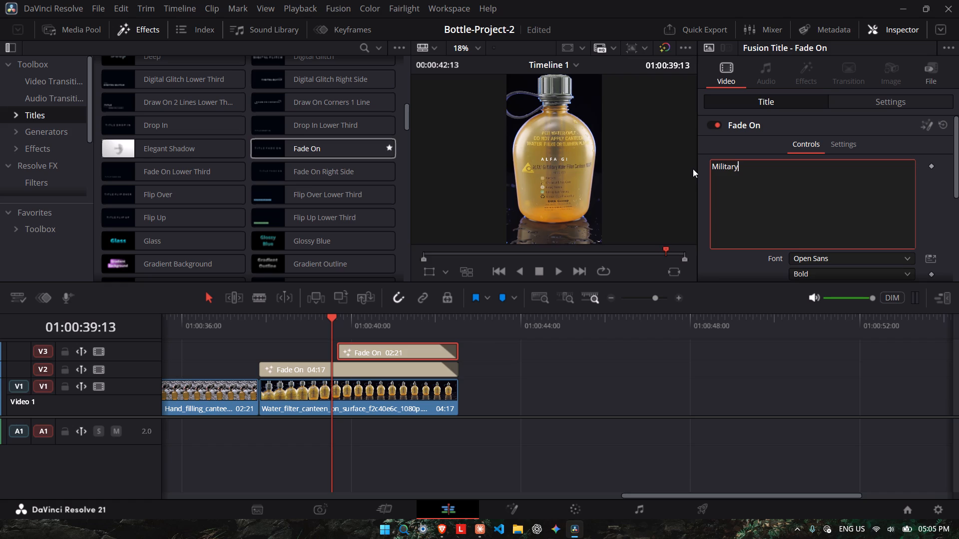
{"action": "key", "text": "Return"}
{"action": "type", "text": "Bottle"}
{"action": "left_click", "coordinate": [250, 333]}
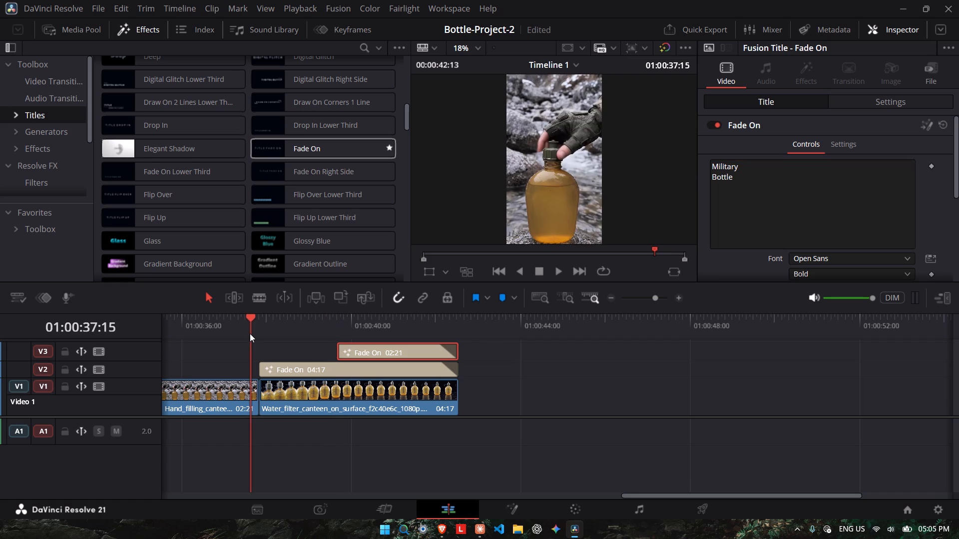
{"action": "left_click_drag", "start_coordinate": [250, 333], "coordinate": [401, 325]}
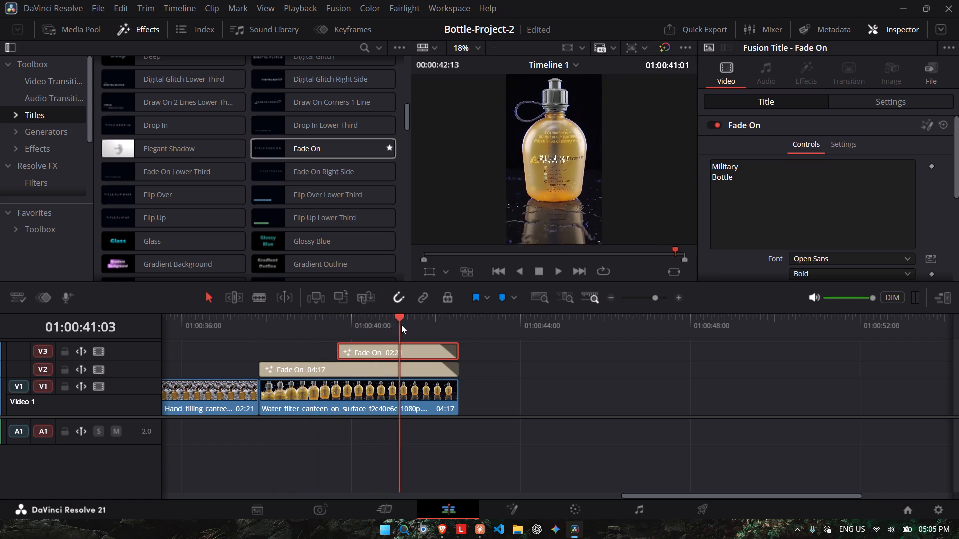
{"action": "left_click_drag", "start_coordinate": [401, 325], "coordinate": [315, 323]}
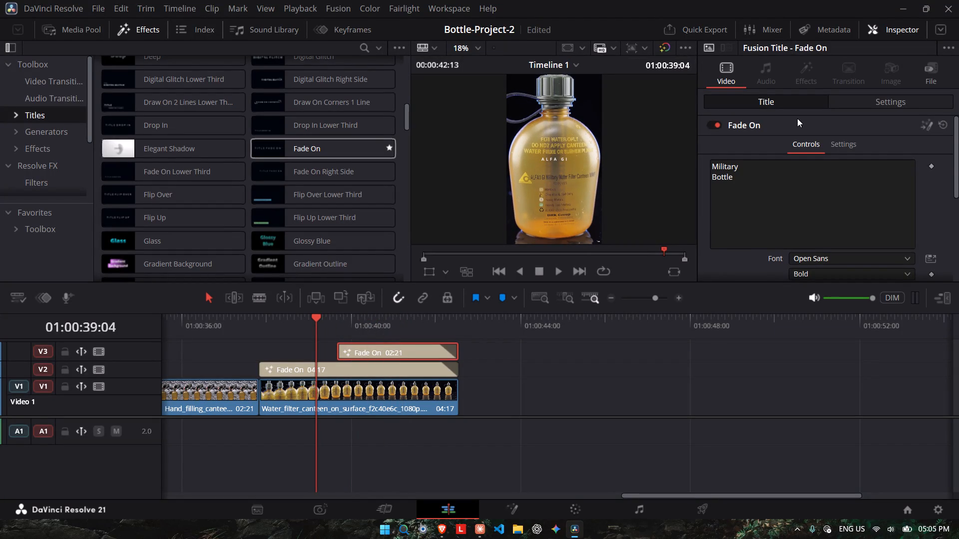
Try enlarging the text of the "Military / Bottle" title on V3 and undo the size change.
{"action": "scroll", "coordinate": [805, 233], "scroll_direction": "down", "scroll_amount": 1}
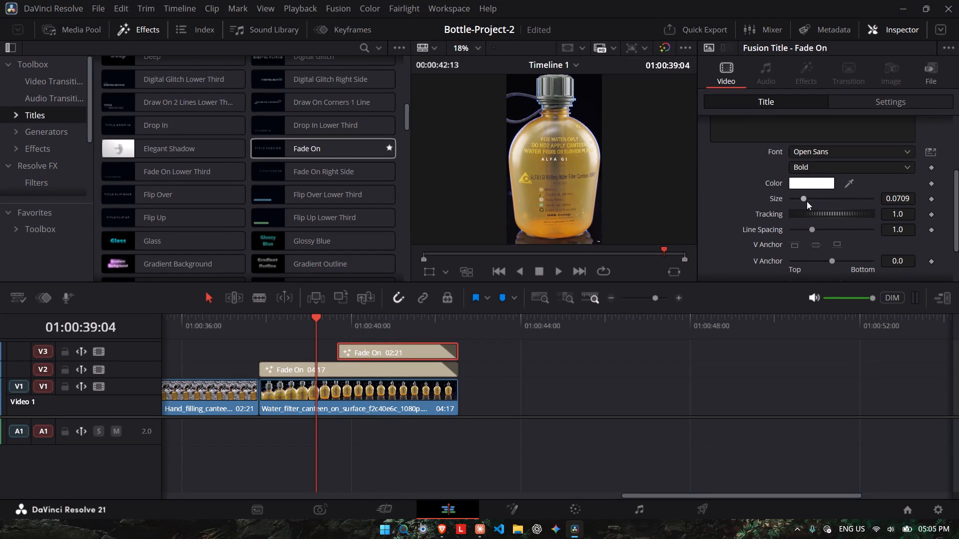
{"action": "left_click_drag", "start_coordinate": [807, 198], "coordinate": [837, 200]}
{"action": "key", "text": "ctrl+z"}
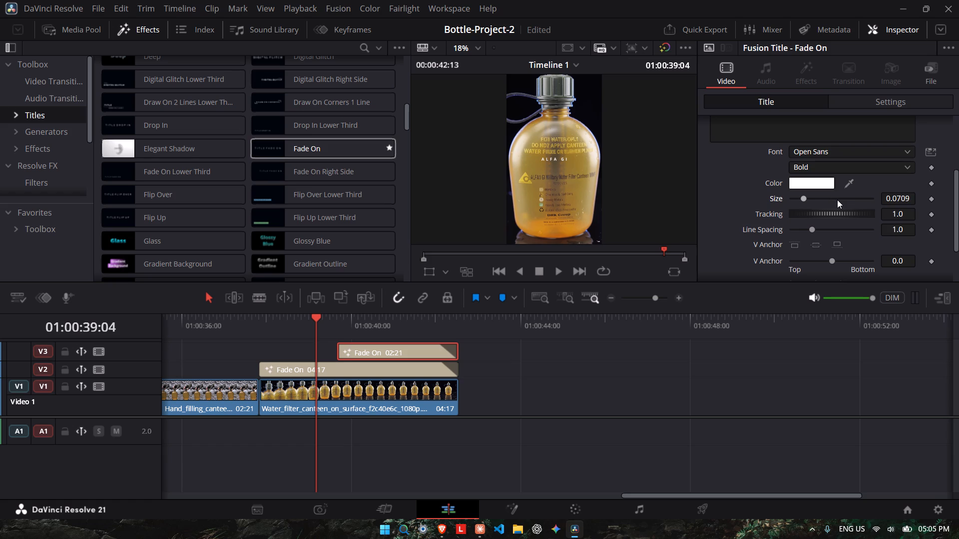
Style the "ALFA GI" title on V2 with the Onyx Regular font at a size of about 0.276.
{"action": "left_click", "coordinate": [376, 373]}
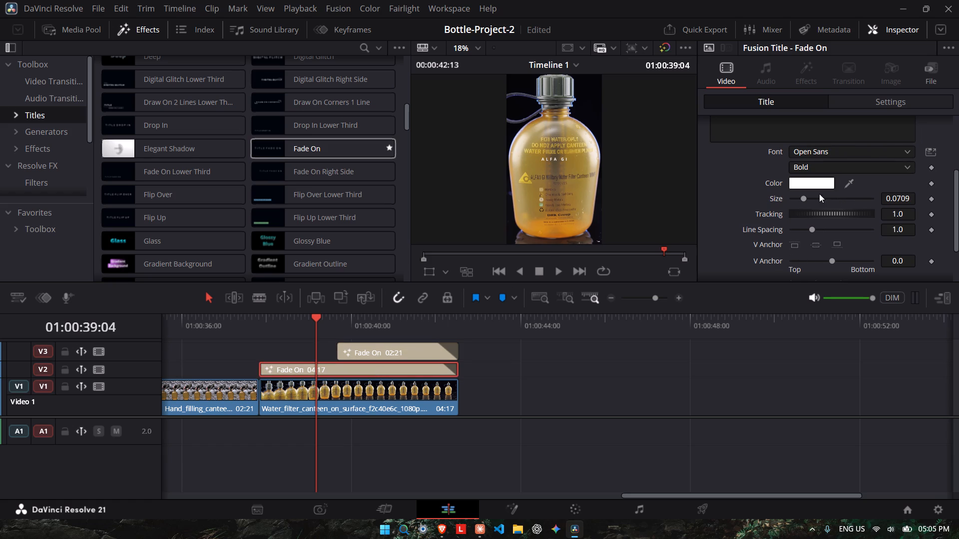
{"action": "left_click_drag", "start_coordinate": [808, 193], "coordinate": [830, 199]}
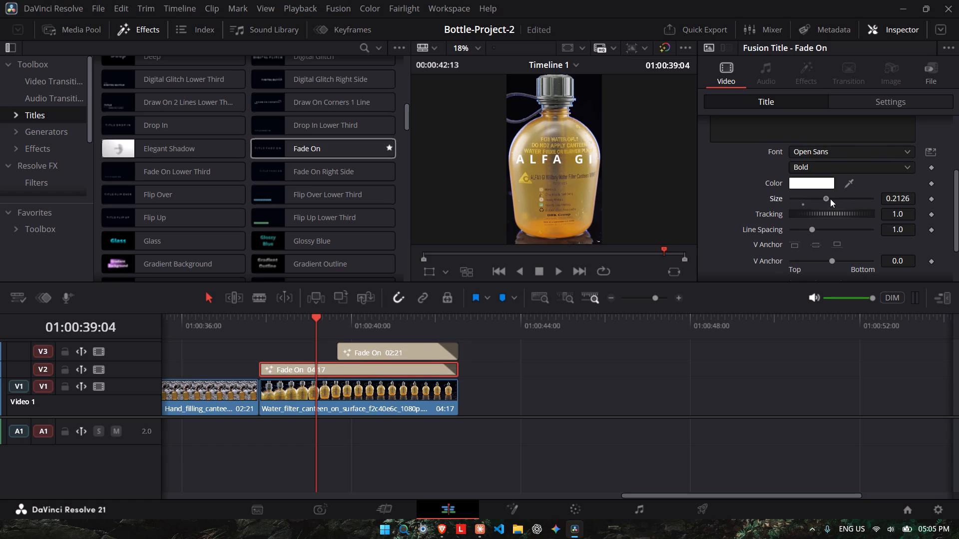
{"action": "left_click", "coordinate": [835, 153]}
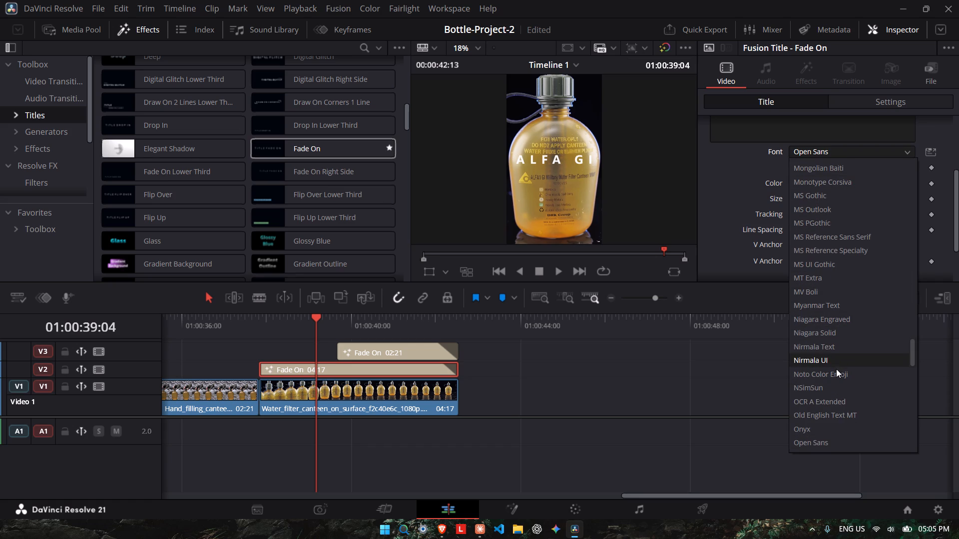
{"action": "left_click", "coordinate": [844, 426]}
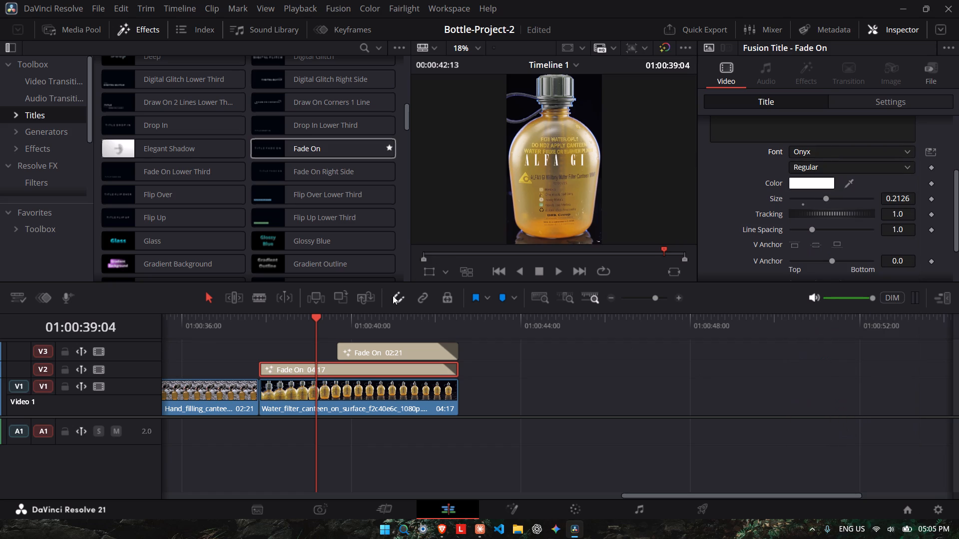
{"action": "left_click", "coordinate": [815, 164]}
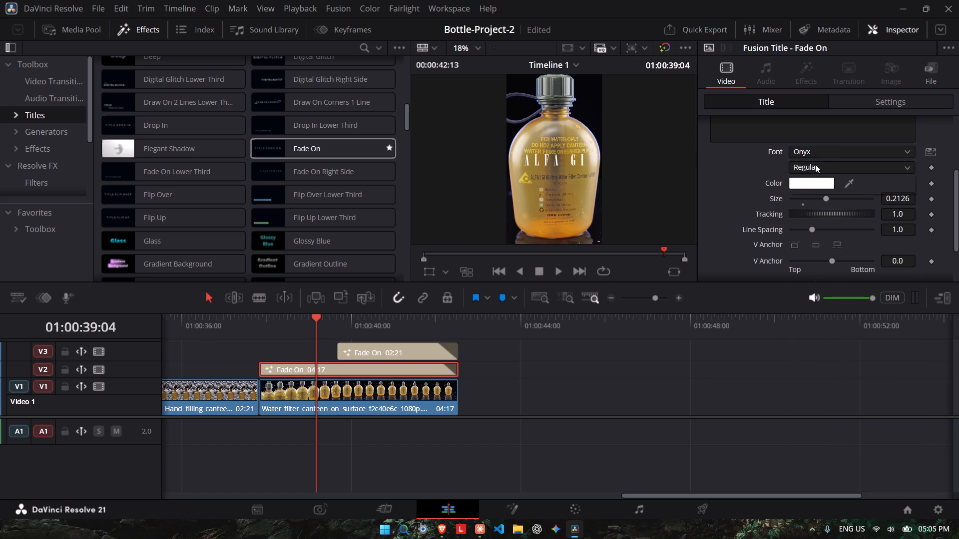
{"action": "left_click", "coordinate": [815, 164]}
{"action": "left_click_drag", "start_coordinate": [827, 196], "coordinate": [835, 196]}
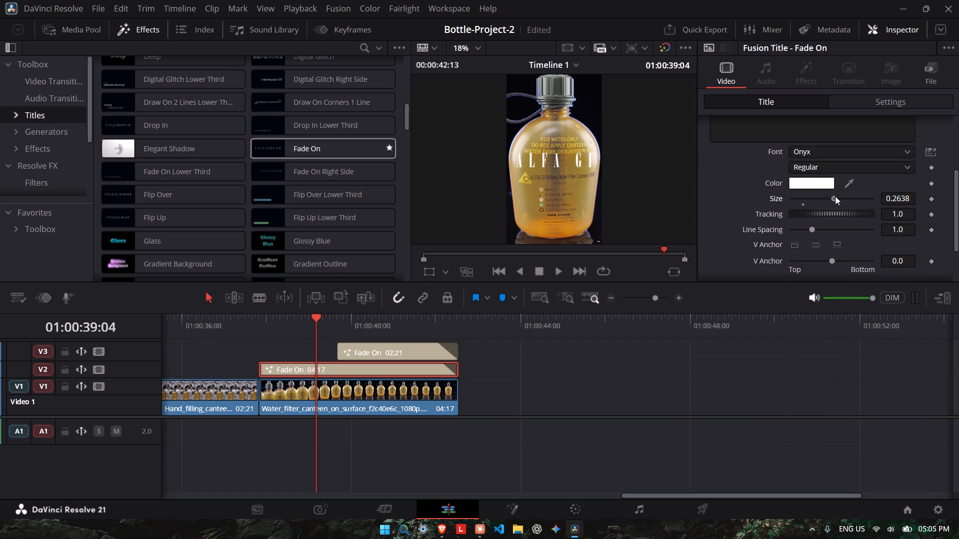
{"action": "left_click_drag", "start_coordinate": [835, 196], "coordinate": [837, 197]}
Play the closing section and set the "ALFA GI" title's vertical anchor fully to Bottom, at 1.0.
{"action": "left_click", "coordinate": [249, 325]}
{"action": "key", "text": "space"}
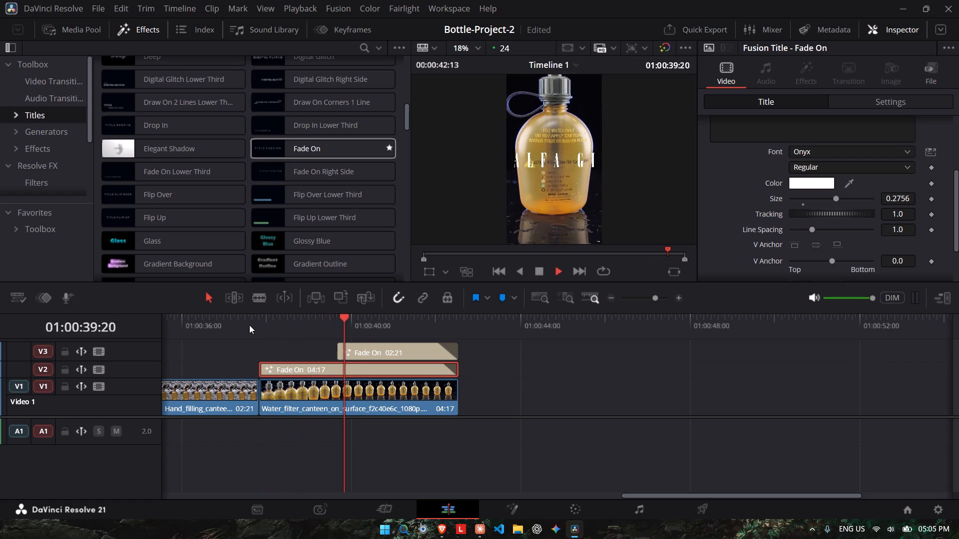
{"action": "key", "text": "space"}
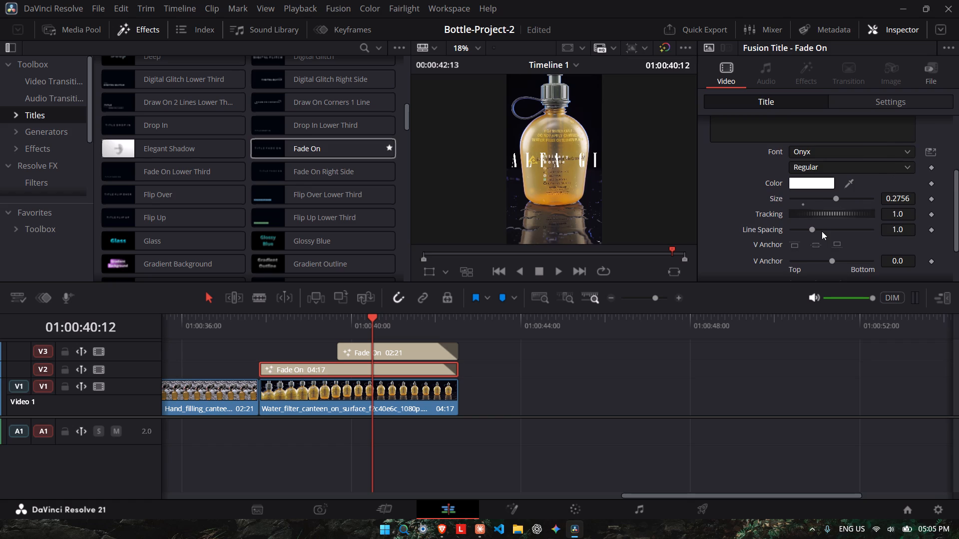
{"action": "scroll", "coordinate": [822, 231], "scroll_direction": "down", "scroll_amount": 2}
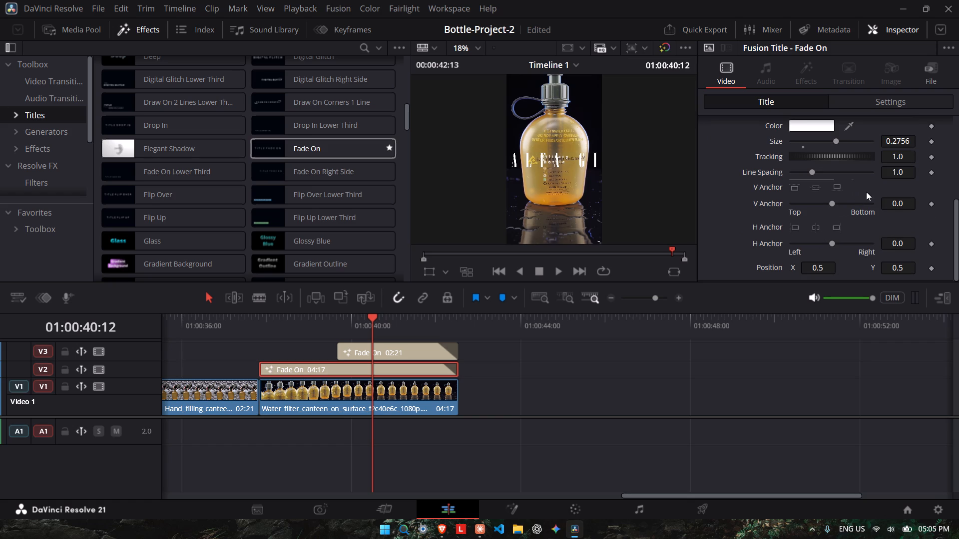
{"action": "left_click", "coordinate": [839, 201]}
{"action": "left_click_drag", "start_coordinate": [839, 202], "coordinate": [894, 200]}
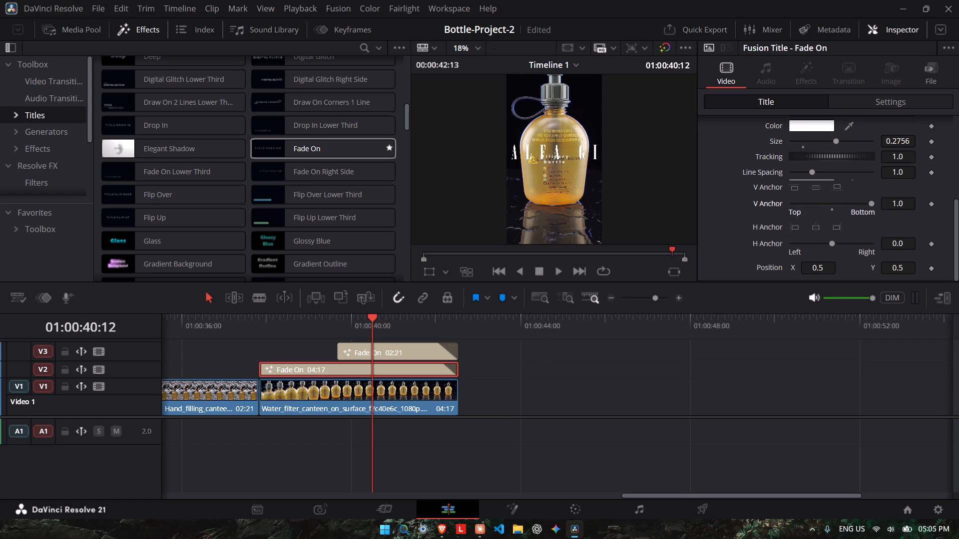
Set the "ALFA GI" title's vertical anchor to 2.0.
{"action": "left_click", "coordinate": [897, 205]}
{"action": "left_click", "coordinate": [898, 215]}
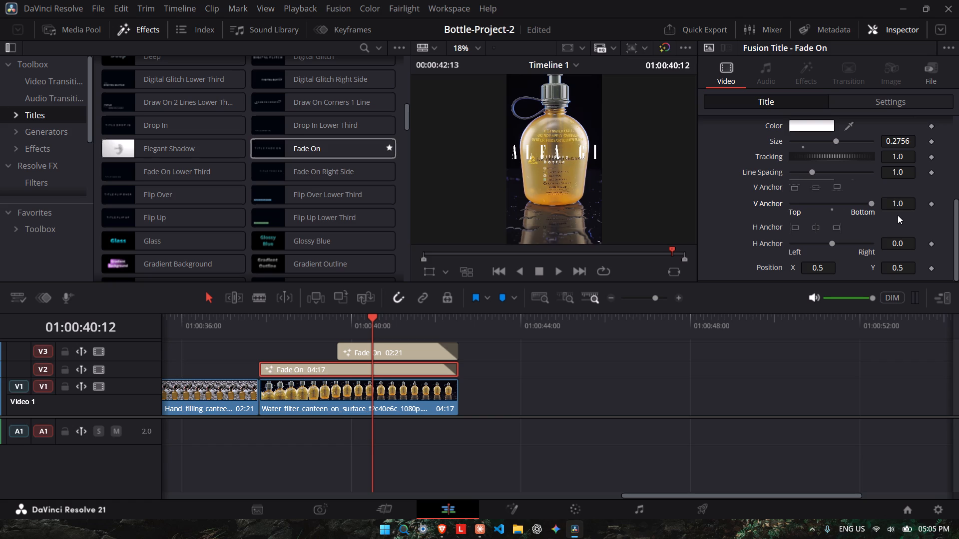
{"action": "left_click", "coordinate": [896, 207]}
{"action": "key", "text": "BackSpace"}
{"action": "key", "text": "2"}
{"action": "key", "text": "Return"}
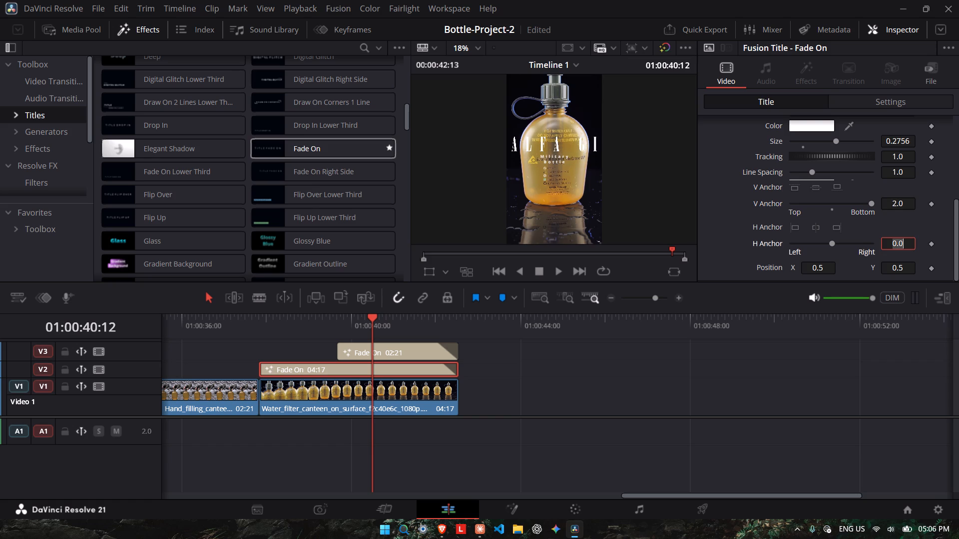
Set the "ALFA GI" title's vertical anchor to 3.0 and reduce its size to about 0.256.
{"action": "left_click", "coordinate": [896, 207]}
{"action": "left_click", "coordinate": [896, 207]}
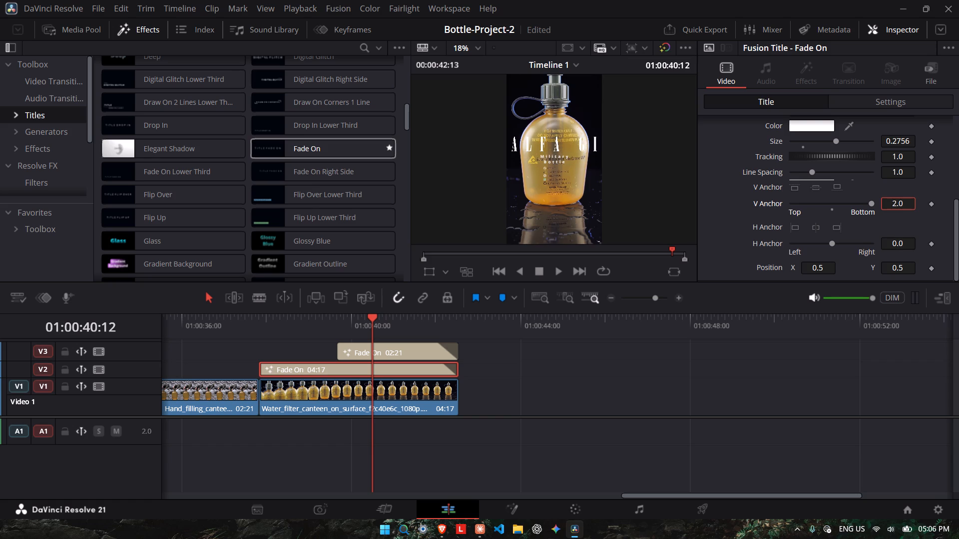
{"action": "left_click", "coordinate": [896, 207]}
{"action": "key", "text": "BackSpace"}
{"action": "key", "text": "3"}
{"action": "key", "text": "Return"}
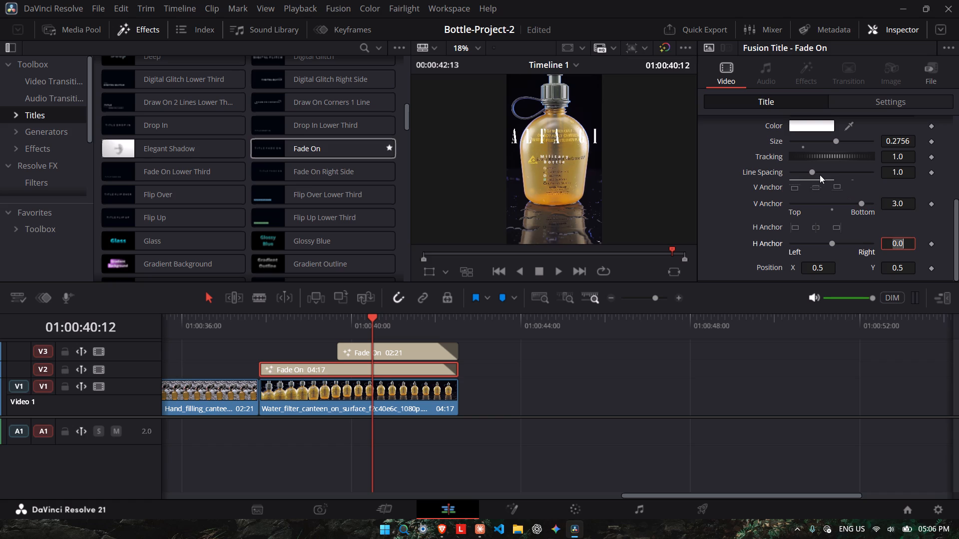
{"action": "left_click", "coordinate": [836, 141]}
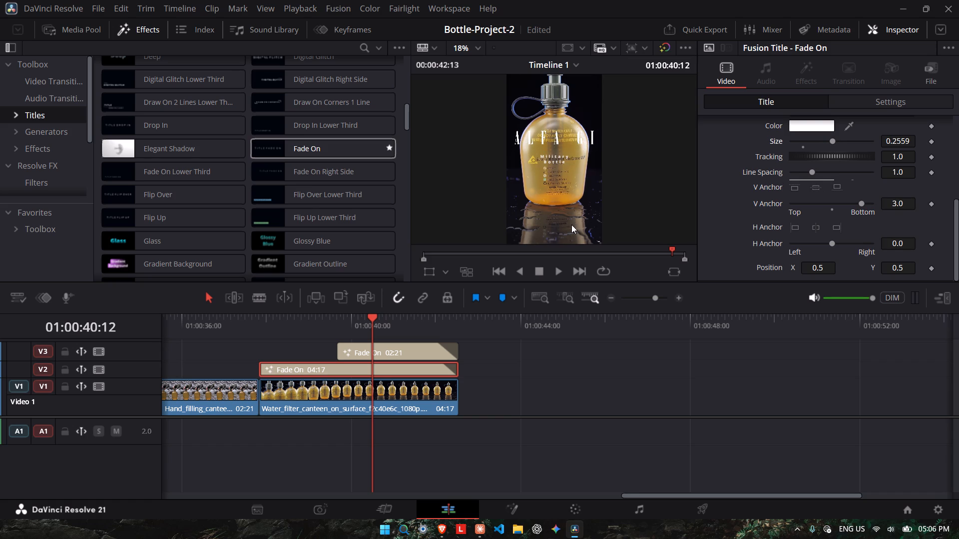
Enlarge the "Military / Bottle" title on V3 to a size of about 0.181 and set its vertical anchor fully to Top, at -1.0.
{"action": "left_click", "coordinate": [399, 353]}
{"action": "scroll", "coordinate": [803, 176], "scroll_direction": "up", "scroll_amount": 1}
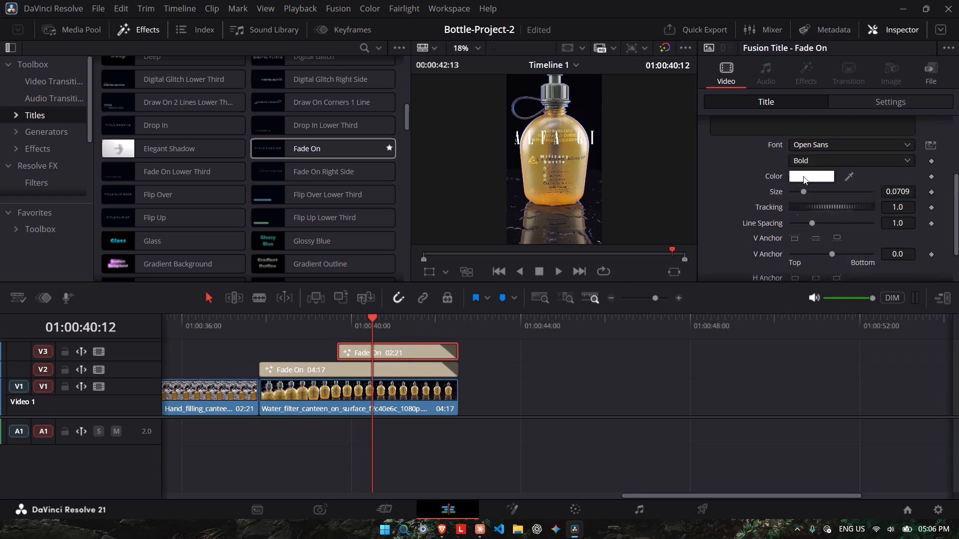
{"action": "scroll", "coordinate": [803, 176], "scroll_direction": "up", "scroll_amount": 1}
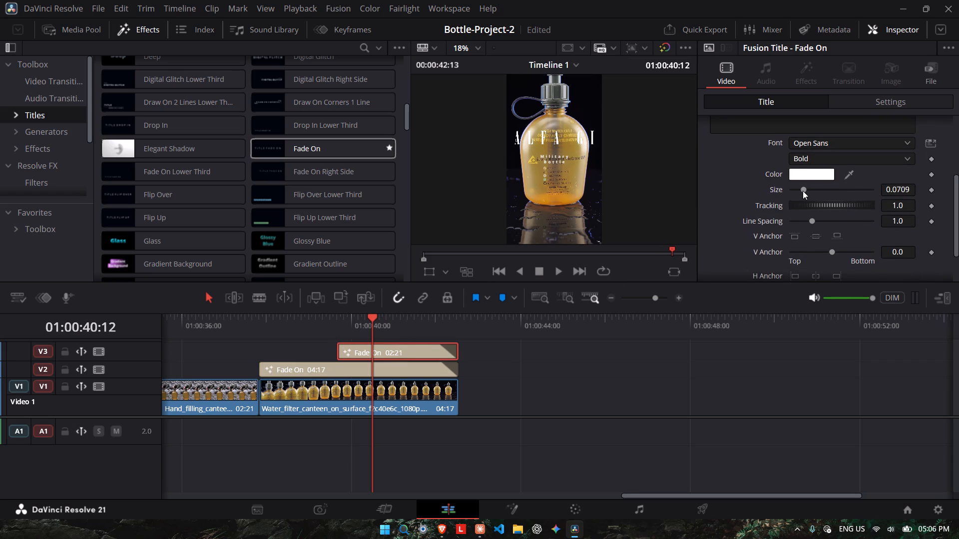
{"action": "left_click_drag", "start_coordinate": [803, 191], "coordinate": [820, 191]}
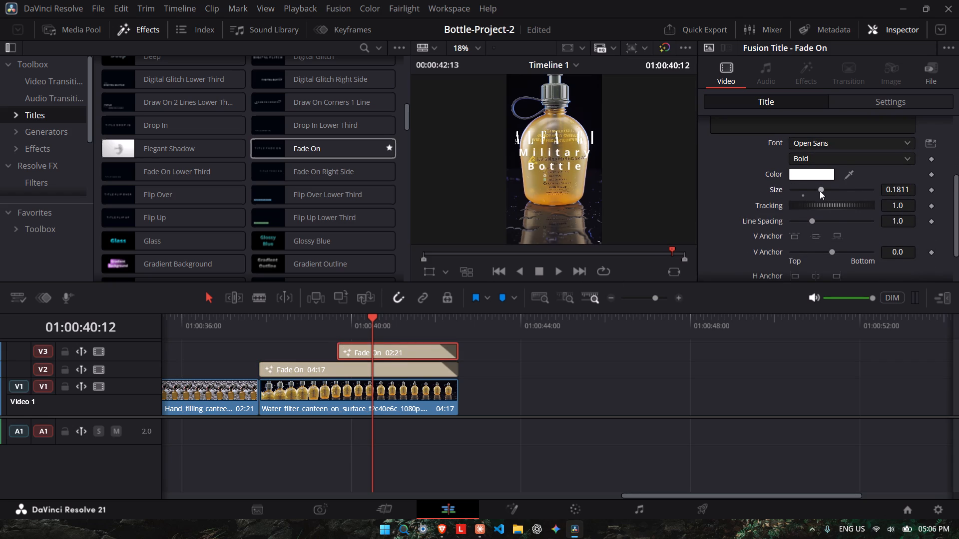
{"action": "scroll", "coordinate": [820, 231], "scroll_direction": "down", "scroll_amount": 1}
{"action": "left_click_drag", "start_coordinate": [830, 203], "coordinate": [777, 207]}
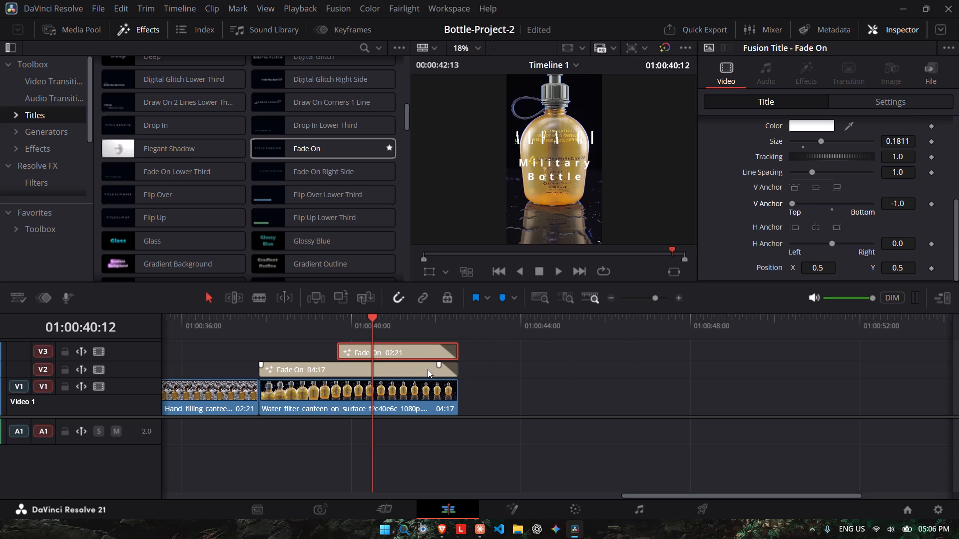
Change the "Military / Bottle" title's font to Perpetua Titling MT and reduce its size to about 0.146.
{"action": "scroll", "coordinate": [871, 209], "scroll_direction": "up", "scroll_amount": 1}
{"action": "scroll", "coordinate": [808, 245], "scroll_direction": "down", "scroll_amount": 1}
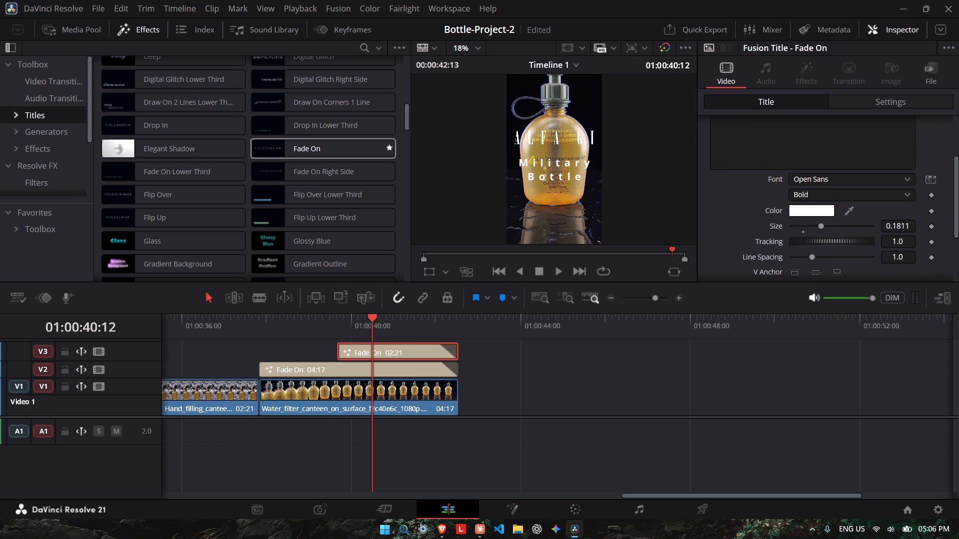
{"action": "left_click", "coordinate": [829, 173]}
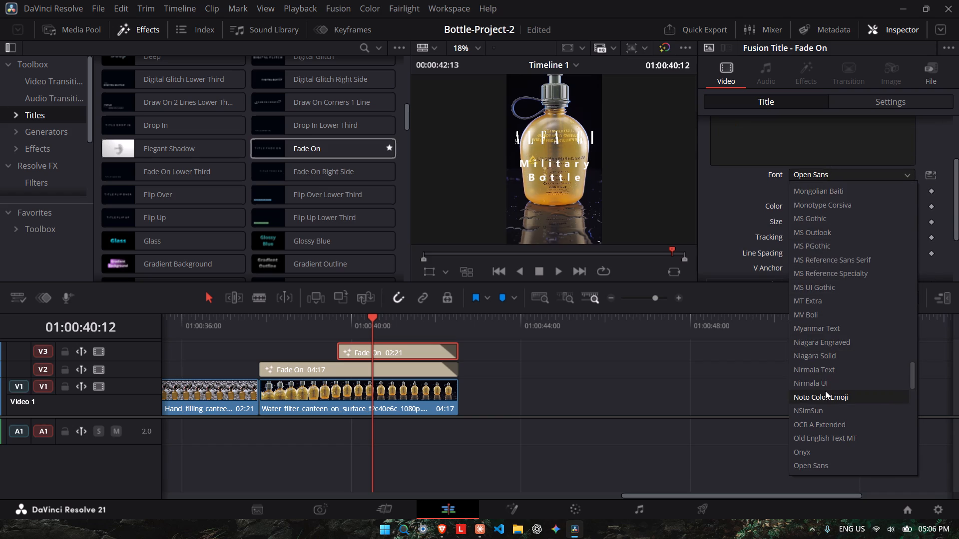
{"action": "scroll", "coordinate": [824, 394], "scroll_direction": "down", "scroll_amount": 1}
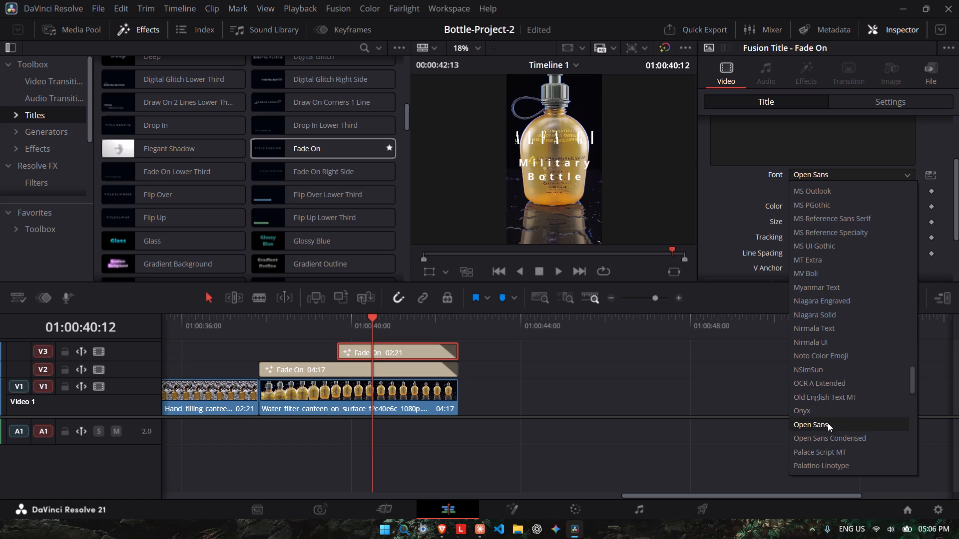
{"action": "scroll", "coordinate": [832, 453], "scroll_direction": "down", "scroll_amount": 1}
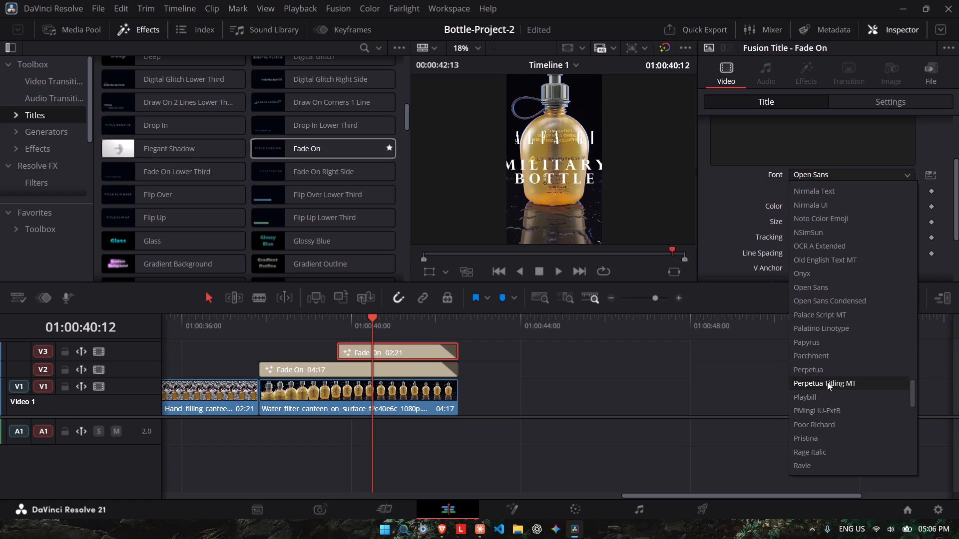
{"action": "left_click", "coordinate": [828, 381]}
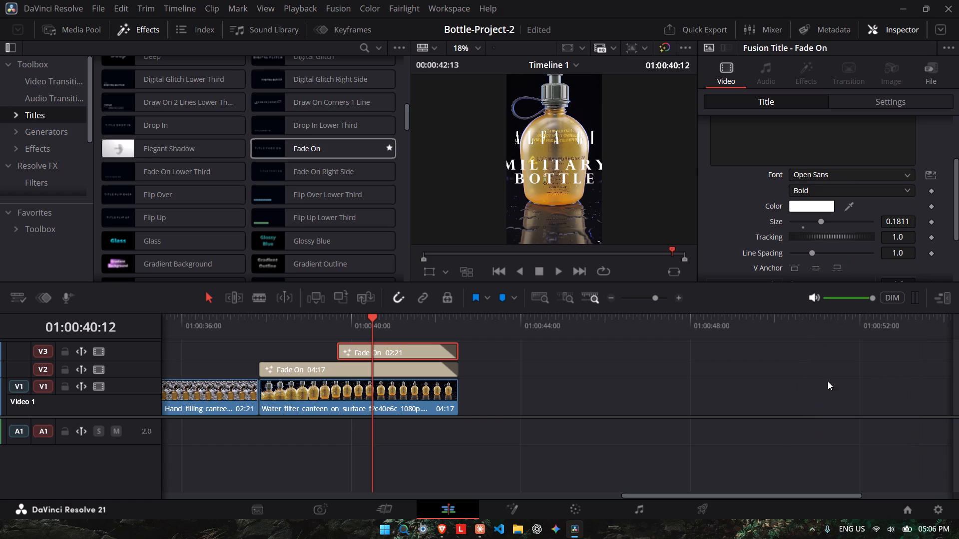
{"action": "left_click_drag", "start_coordinate": [817, 224], "coordinate": [813, 225]}
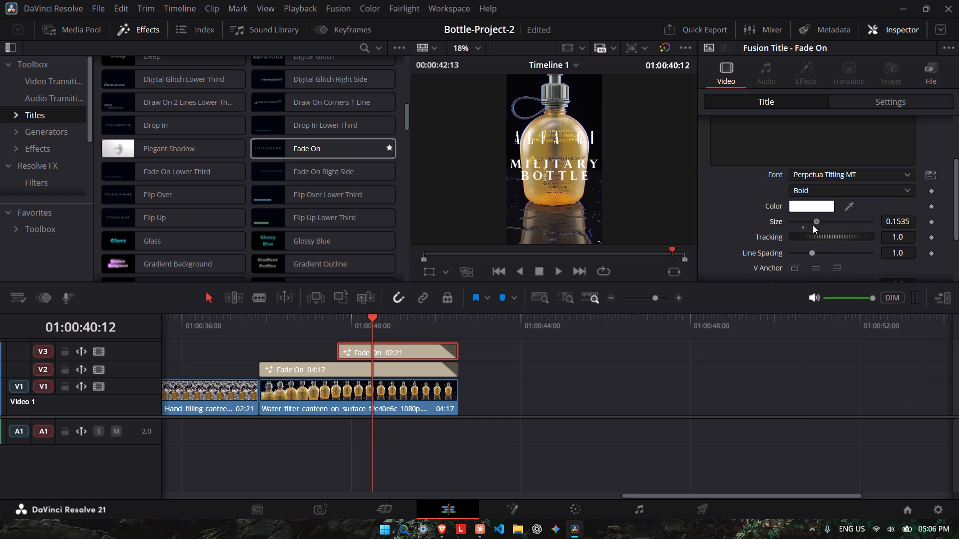
{"action": "left_click_drag", "start_coordinate": [813, 225], "coordinate": [811, 225]}
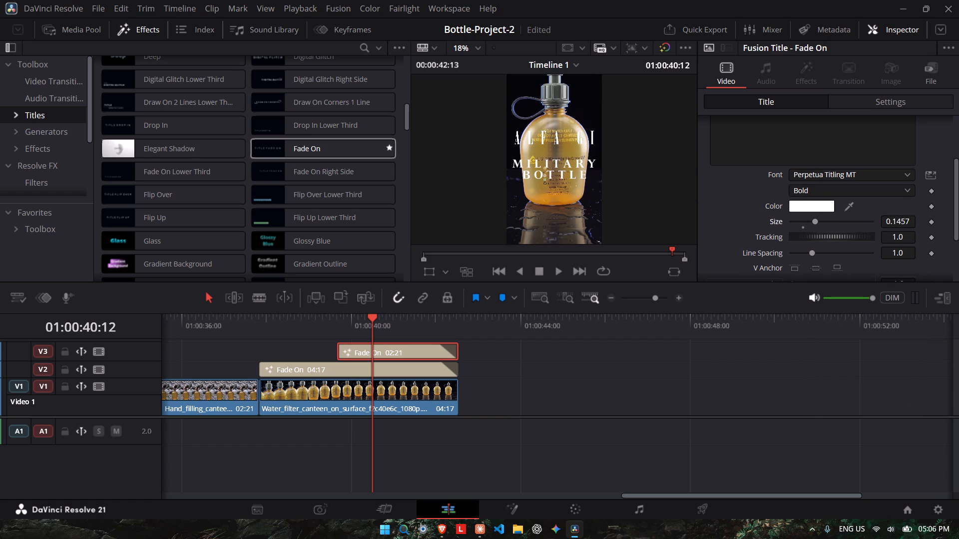
Set the "ALFA GI" title's vertical anchor on V2 to 2.0 and play through the closing section.
{"action": "left_click", "coordinate": [405, 369]}
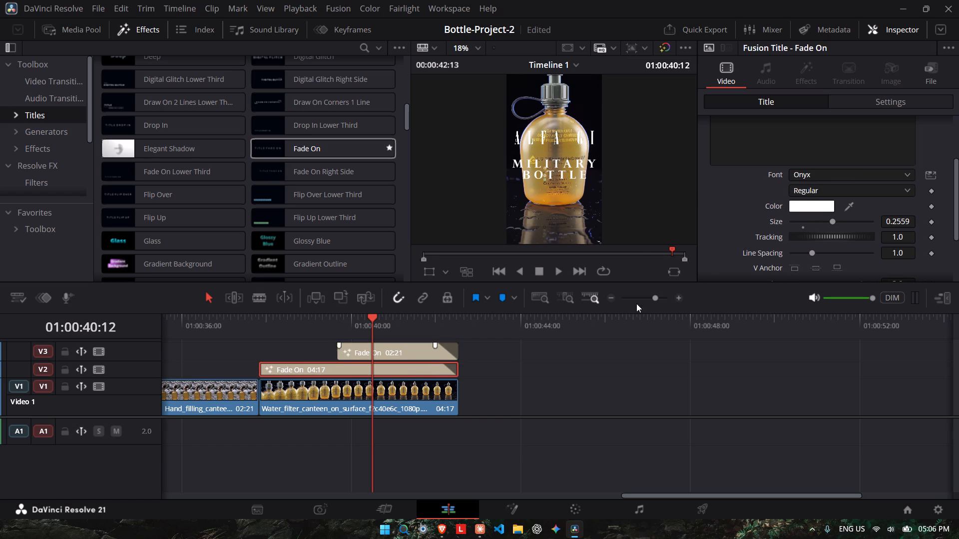
{"action": "scroll", "coordinate": [892, 211], "scroll_direction": "down", "scroll_amount": 1}
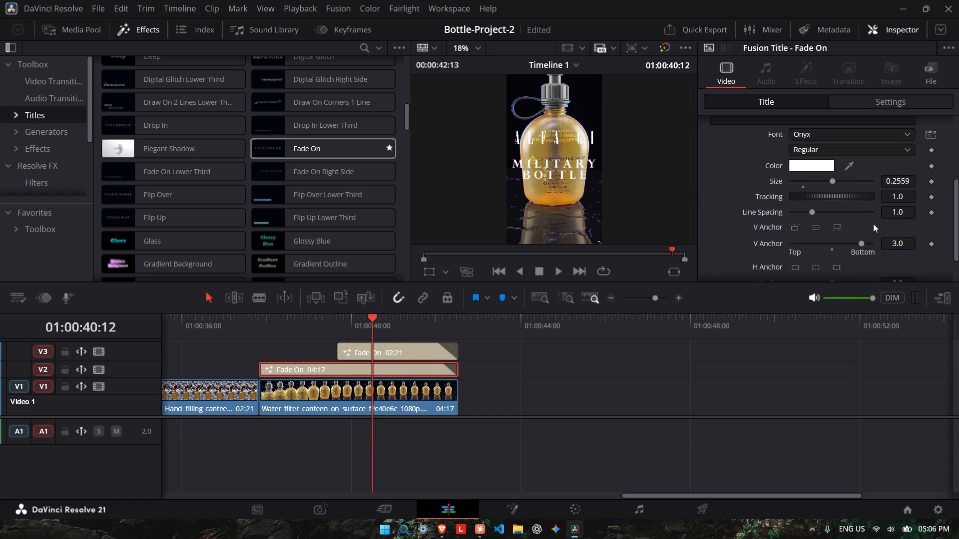
{"action": "left_click", "coordinate": [896, 247]}
{"action": "key", "text": "BackSpace"}
{"action": "key", "text": "2"}
{"action": "key", "text": "Return"}
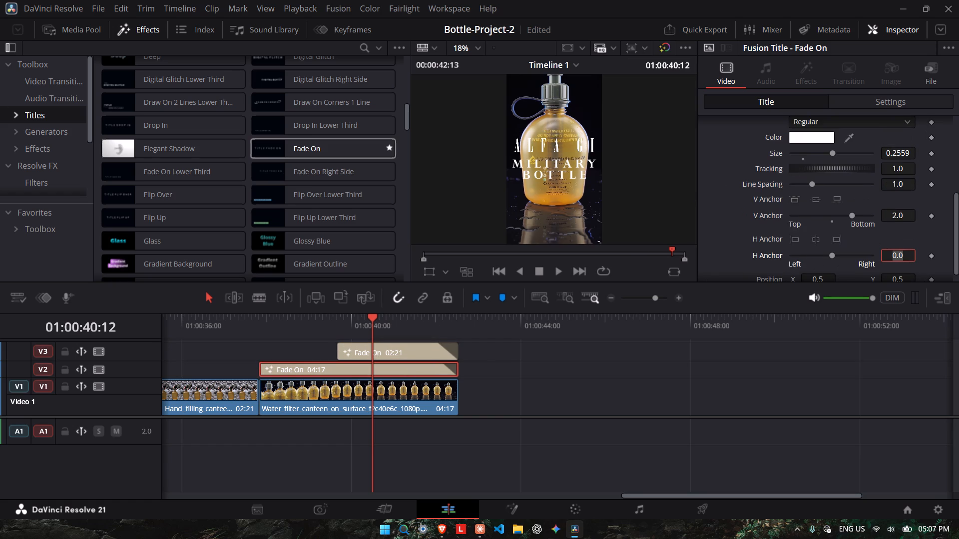
{"action": "left_click", "coordinate": [253, 324]}
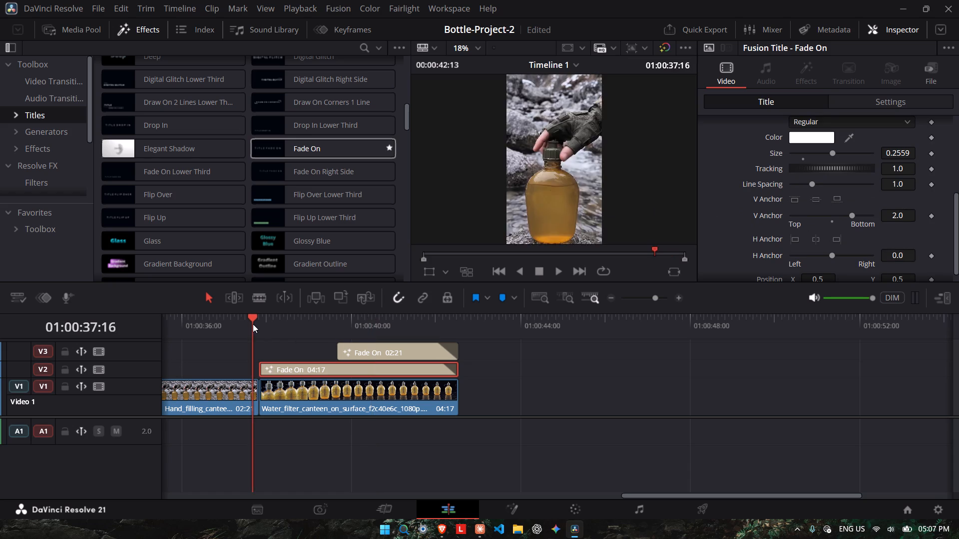
{"action": "key", "text": "space"}
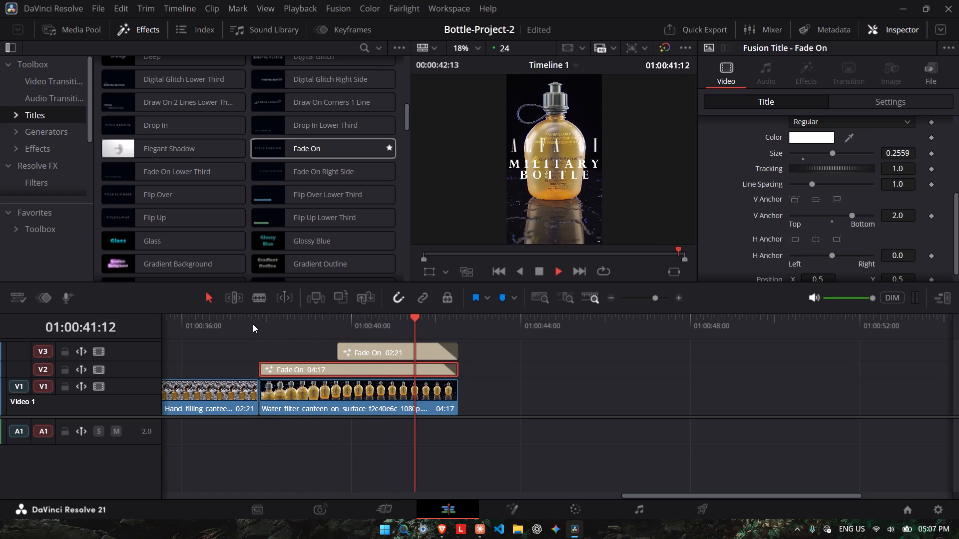
{"action": "key", "text": "space"}
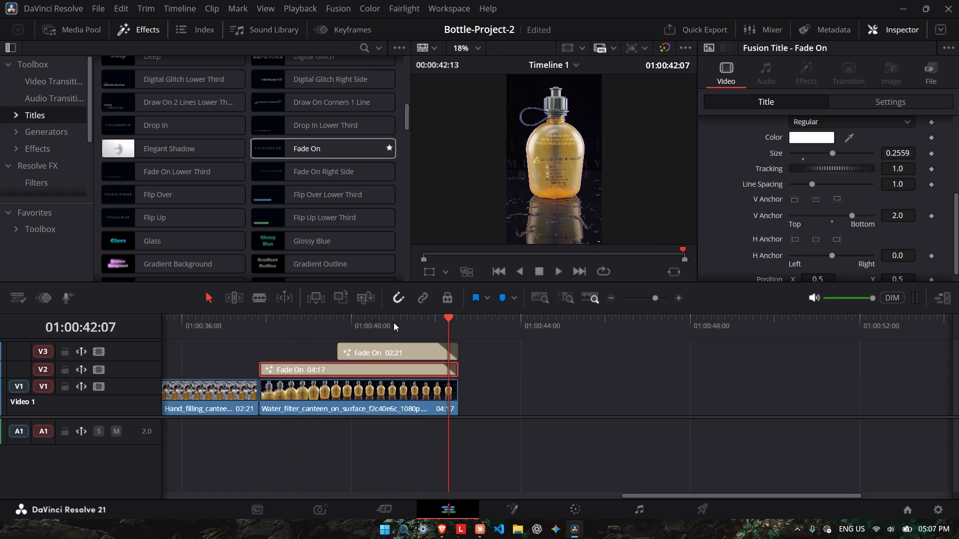
Reduce the "ALFA GI" title's size to about 0.244 with the playhead at 01:00:41:00.
{"action": "left_click", "coordinate": [394, 322]}
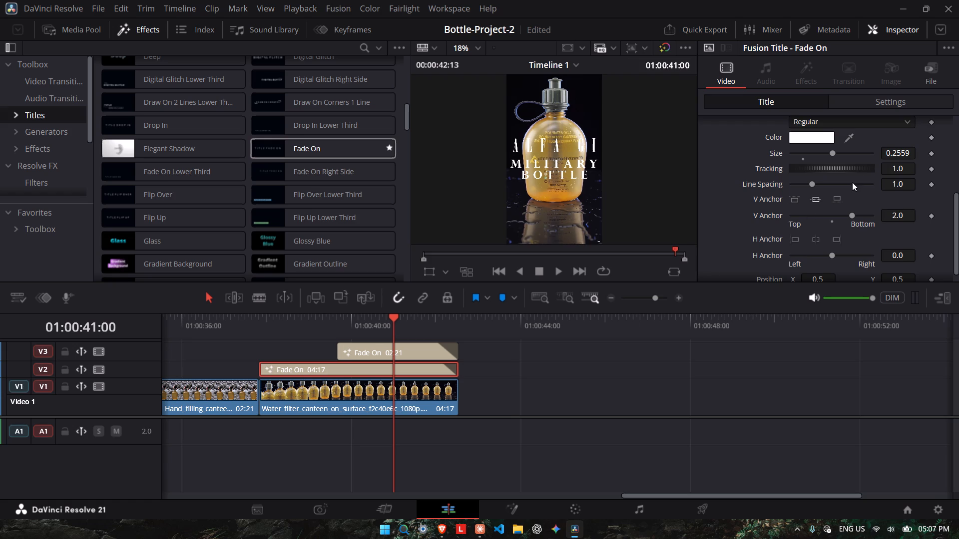
{"action": "left_click", "coordinate": [835, 152]}
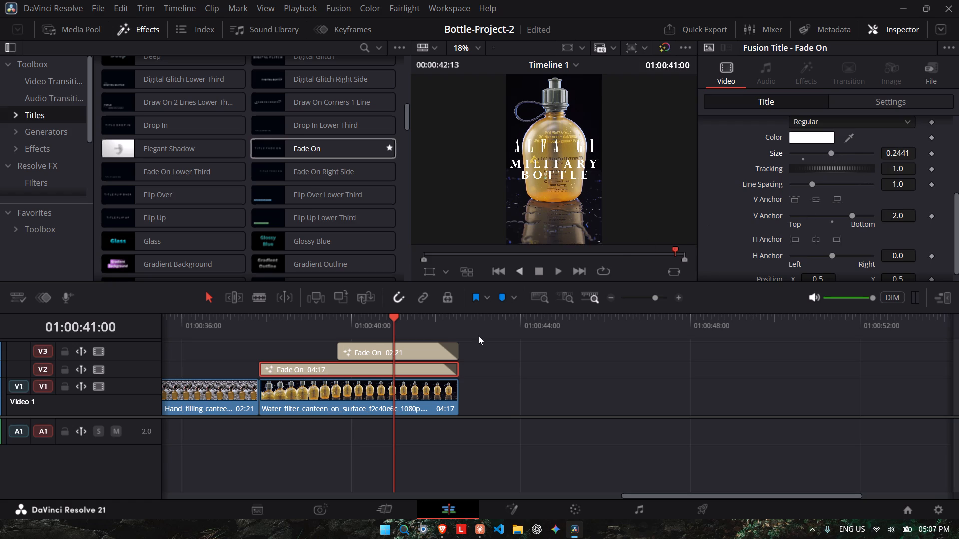
Reduce the "Military / Bottle" title's size on V3 to about 0.134 and replay the closing section.
{"action": "left_click", "coordinate": [438, 345]}
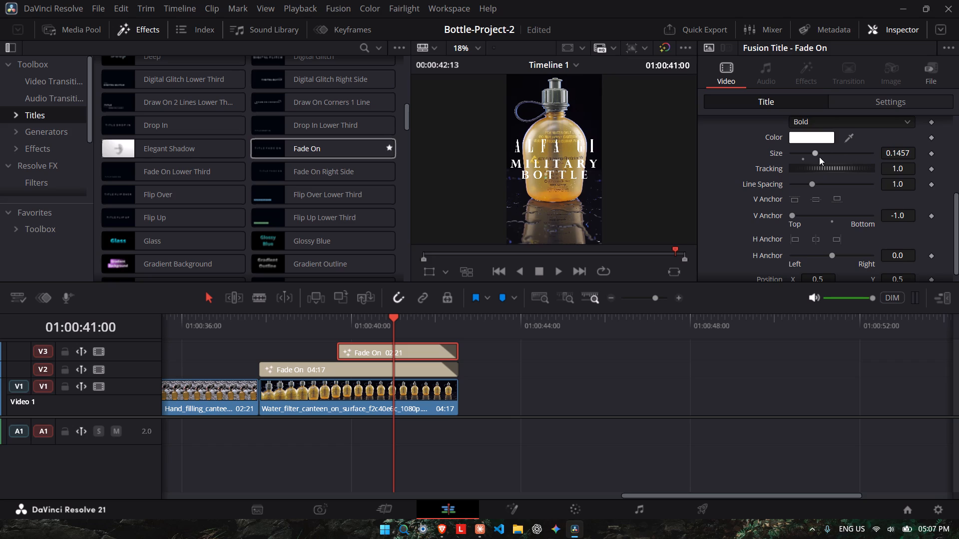
{"action": "left_click", "coordinate": [819, 157]}
{"action": "left_click", "coordinate": [819, 157]}
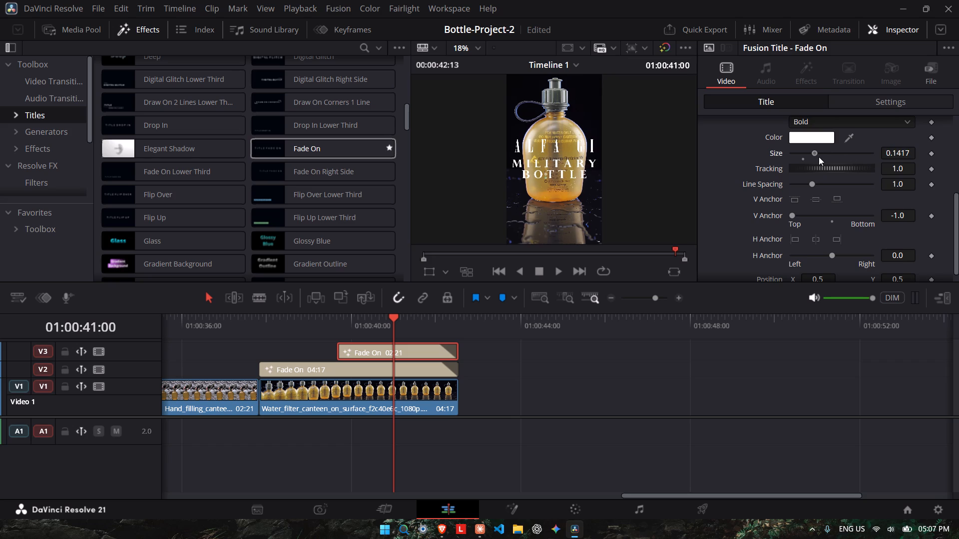
{"action": "left_click", "coordinate": [252, 327]}
{"action": "key", "text": "space"}
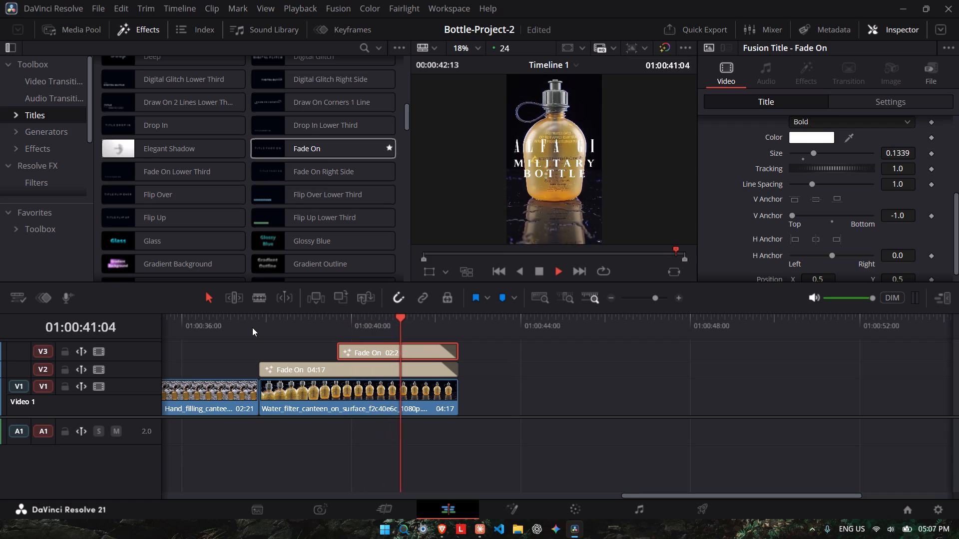
{"action": "key", "text": "space"}
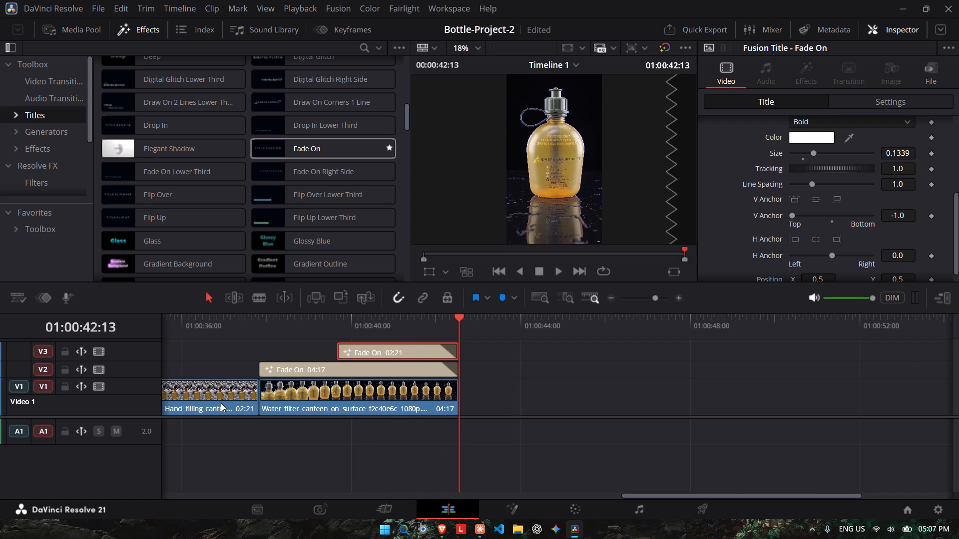
Select all clips, titles and audio following the Water_filter_descending clip and shift them earlier together to close the gap after it.
{"action": "scroll", "coordinate": [221, 403], "scroll_direction": "right", "scroll_amount": 6}
{"action": "scroll", "coordinate": [399, 403], "scroll_direction": "left", "scroll_amount": 1}
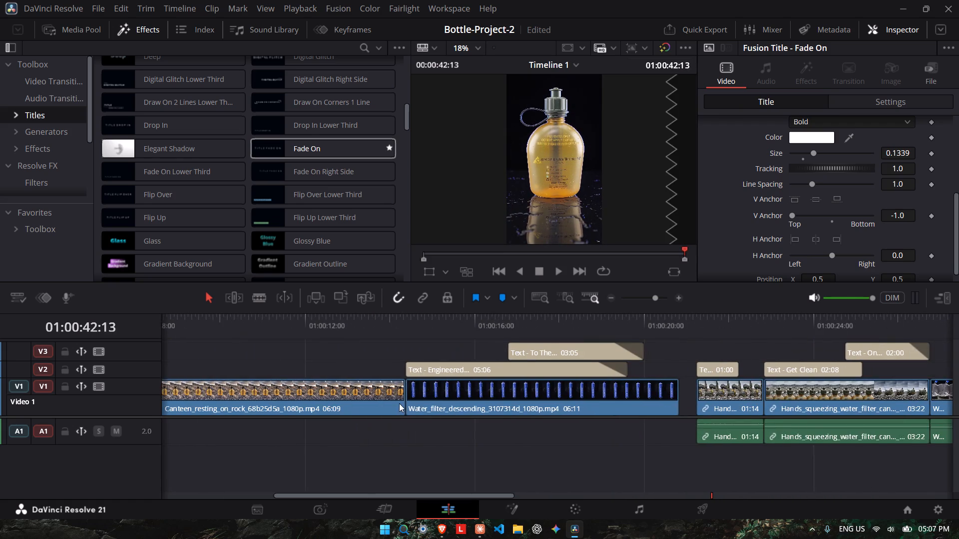
{"action": "scroll", "coordinate": [399, 403], "scroll_direction": "left", "scroll_amount": 1}
{"action": "scroll", "coordinate": [579, 397], "scroll_direction": "left", "scroll_amount": 1}
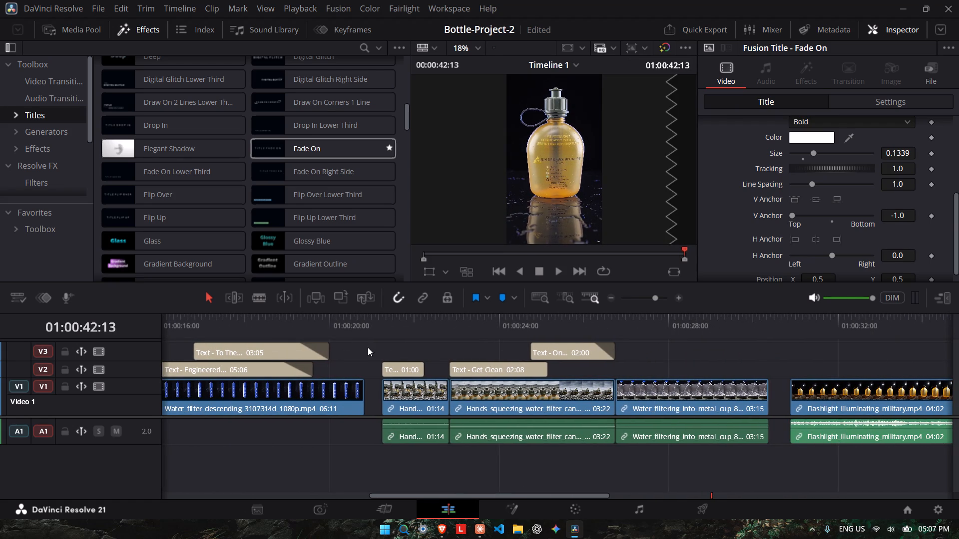
{"action": "left_click_drag", "start_coordinate": [368, 347], "coordinate": [896, 462]}
{"action": "scroll", "coordinate": [896, 462], "scroll_direction": "right", "scroll_amount": 3}
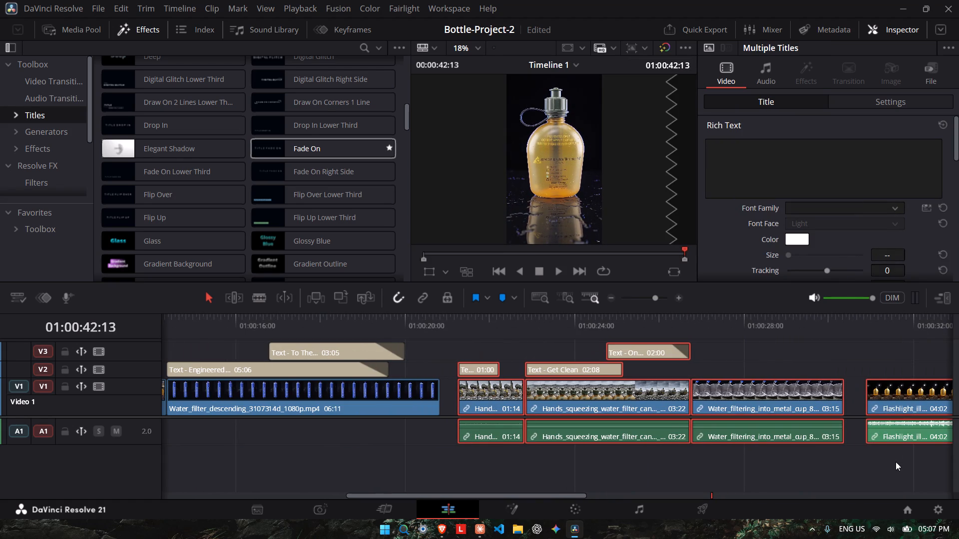
{"action": "left_click_drag", "start_coordinate": [651, 408], "coordinate": [635, 404]}
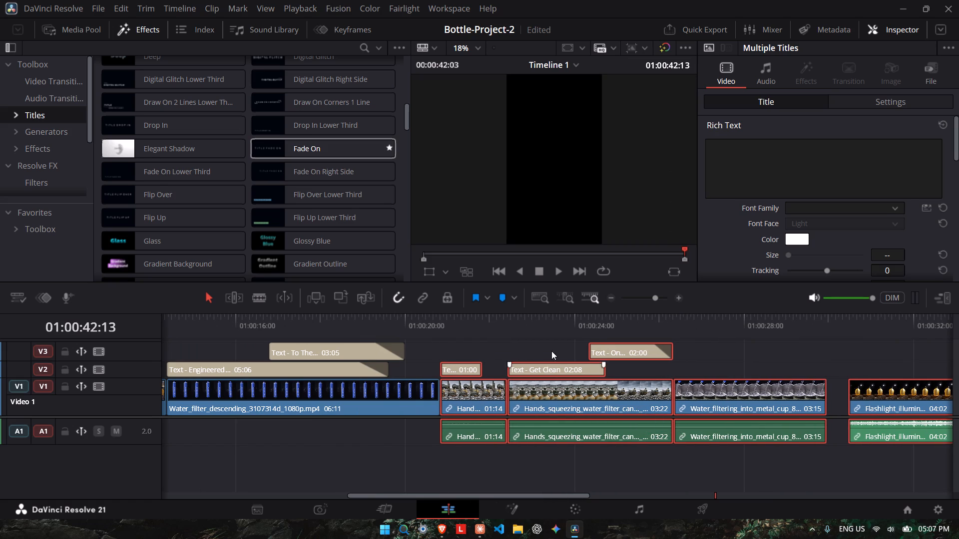
Select all clips, titles and audio from the Flashlight_illuminating_military clip onward and shift them earlier to close the gap before it.
{"action": "scroll", "coordinate": [655, 367], "scroll_direction": "left", "scroll_amount": 1}
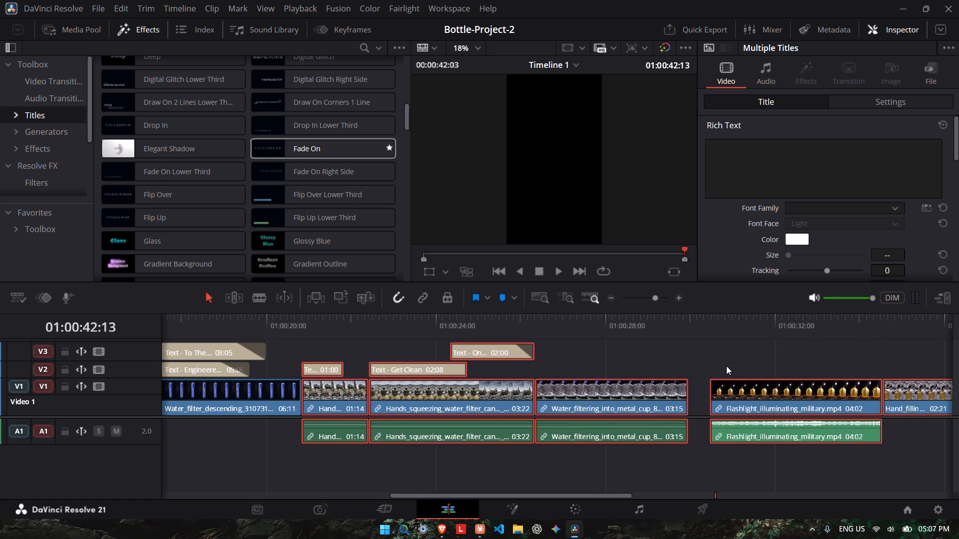
{"action": "left_click", "coordinate": [726, 366]}
{"action": "scroll", "coordinate": [726, 366], "scroll_direction": "left", "scroll_amount": 1}
{"action": "left_click_drag", "start_coordinate": [338, 355], "coordinate": [820, 443]}
{"action": "left_click_drag", "start_coordinate": [446, 406], "coordinate": [441, 406]}
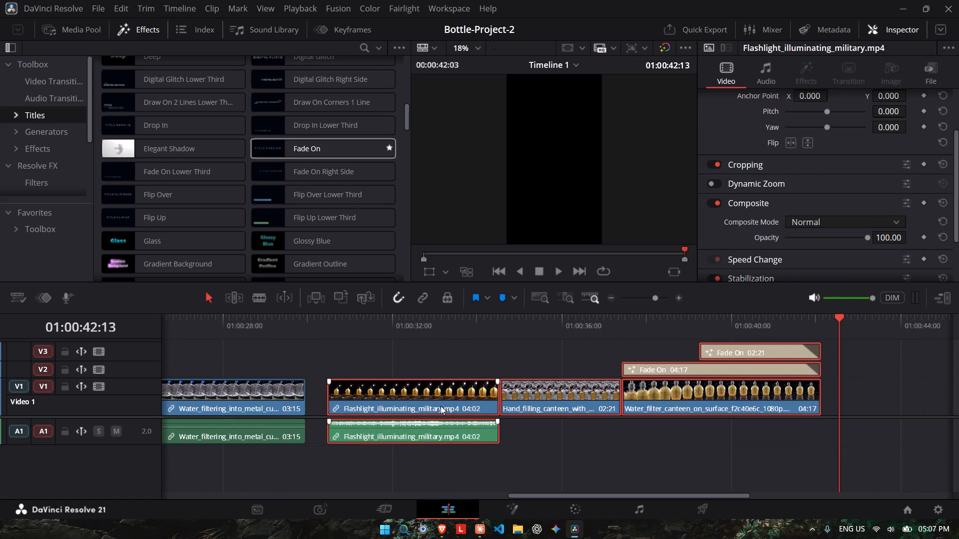
{"action": "left_click_drag", "start_coordinate": [441, 406], "coordinate": [427, 405]}
Play the timeline from the start to the "Engineered Down" title to review the opening section's pacing.
{"action": "scroll", "coordinate": [427, 405], "scroll_direction": "right", "scroll_amount": 7}
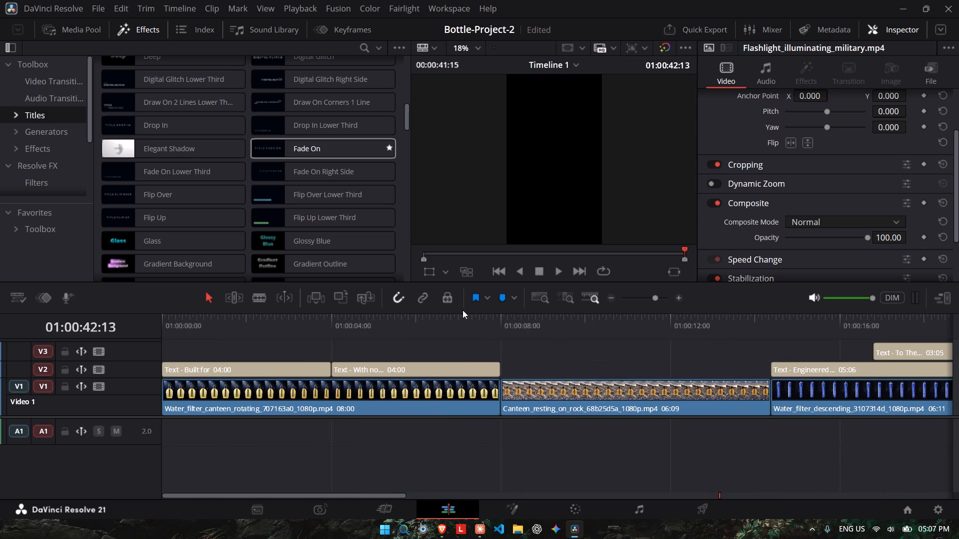
{"action": "left_click_drag", "start_coordinate": [440, 323], "coordinate": [170, 324]}
{"action": "scroll", "coordinate": [400, 386], "scroll_direction": "down", "scroll_amount": 3, "text": "ctrl"}
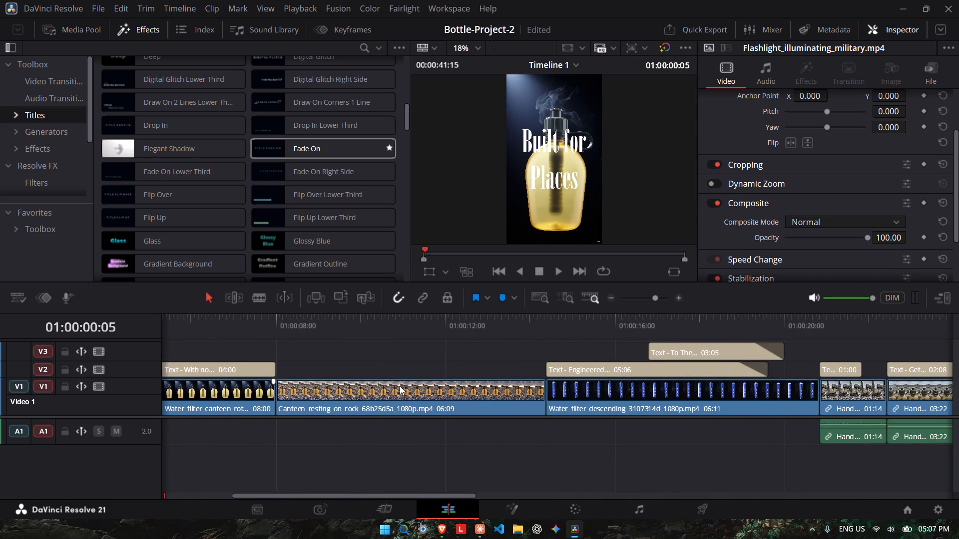
{"action": "scroll", "coordinate": [400, 386], "scroll_direction": "right", "scroll_amount": 6}
{"action": "scroll", "coordinate": [400, 386], "scroll_direction": "down", "scroll_amount": 3, "text": "ctrl"}
{"action": "scroll", "coordinate": [400, 386], "scroll_direction": "up", "scroll_amount": 7, "text": "ctrl"}
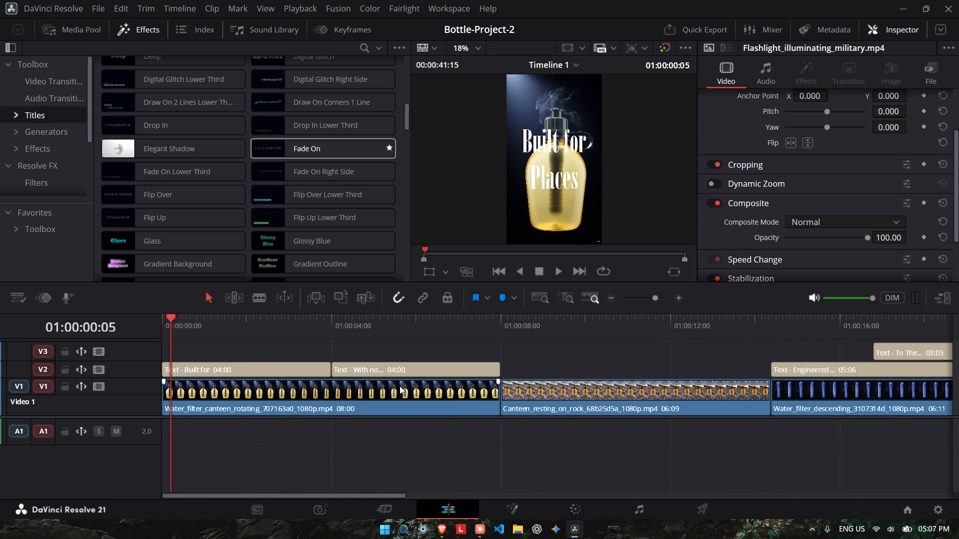
{"action": "left_click_drag", "start_coordinate": [444, 334], "coordinate": [346, 326]}
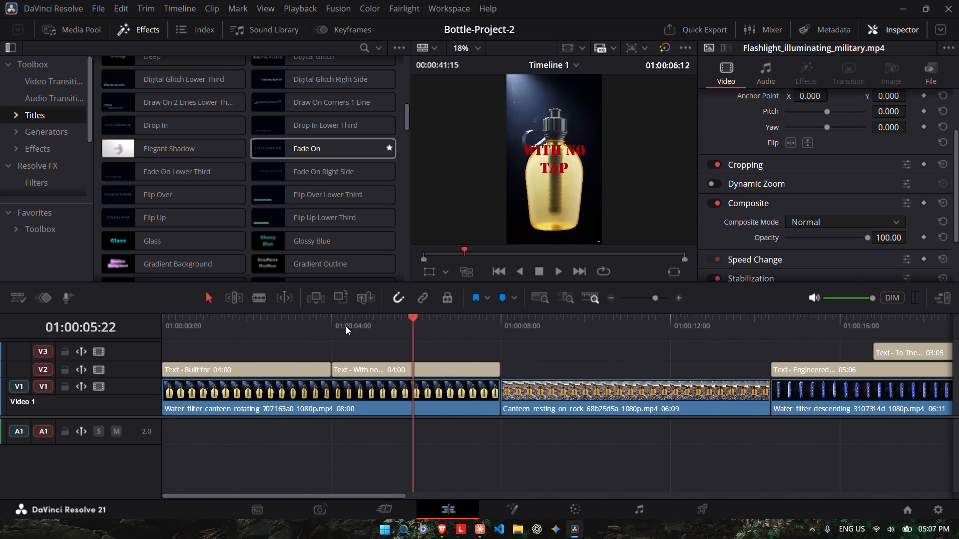
{"action": "left_click_drag", "start_coordinate": [346, 326], "coordinate": [257, 326]}
{"action": "left_click", "coordinate": [653, 297]}
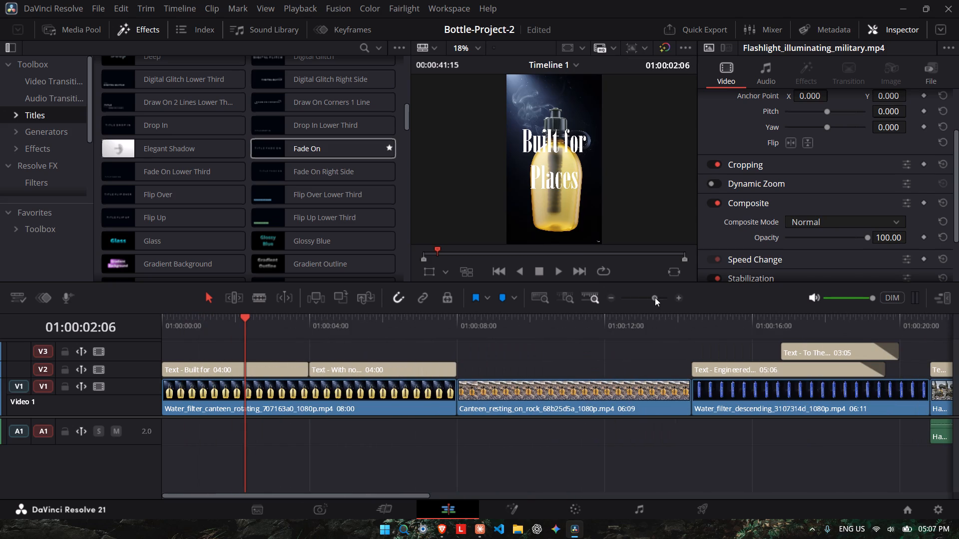
{"action": "left_click_drag", "start_coordinate": [271, 320], "coordinate": [136, 304]}
{"action": "key", "text": "space"}
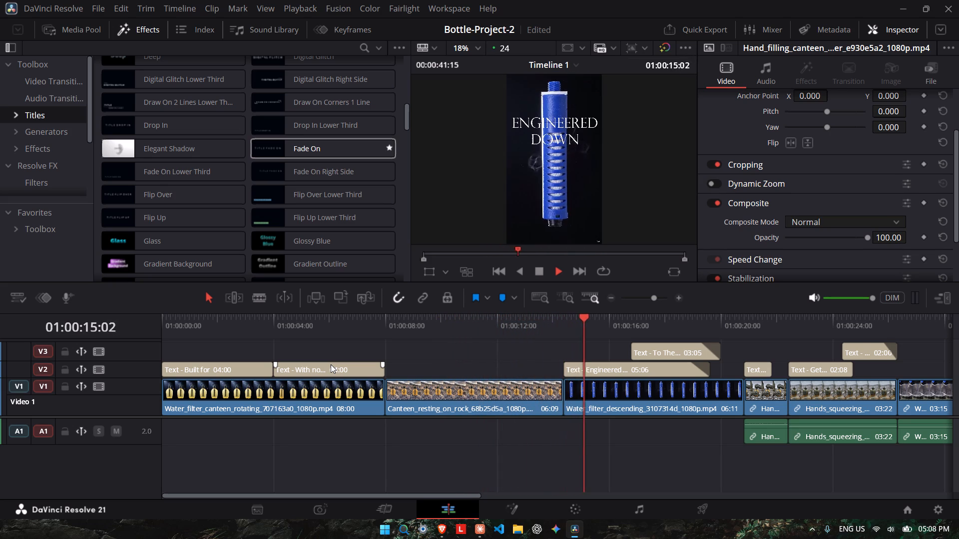
{"action": "key", "text": "space"}
{"action": "left_click", "coordinate": [504, 353]}
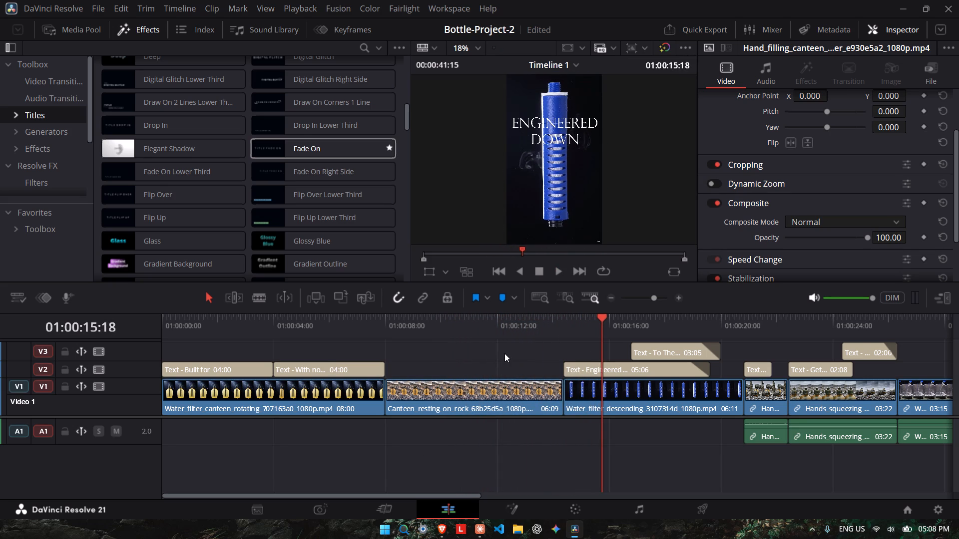
{"action": "left_click", "coordinate": [509, 355]}
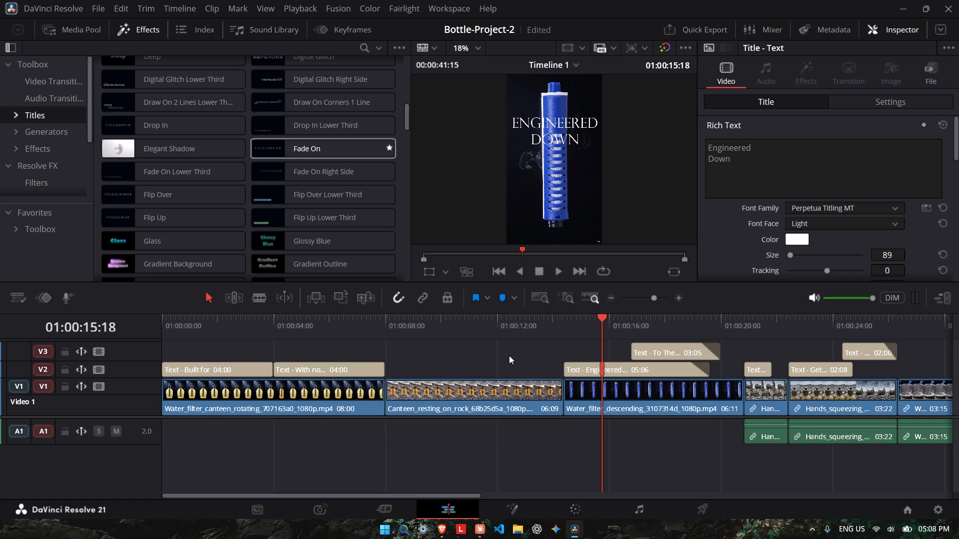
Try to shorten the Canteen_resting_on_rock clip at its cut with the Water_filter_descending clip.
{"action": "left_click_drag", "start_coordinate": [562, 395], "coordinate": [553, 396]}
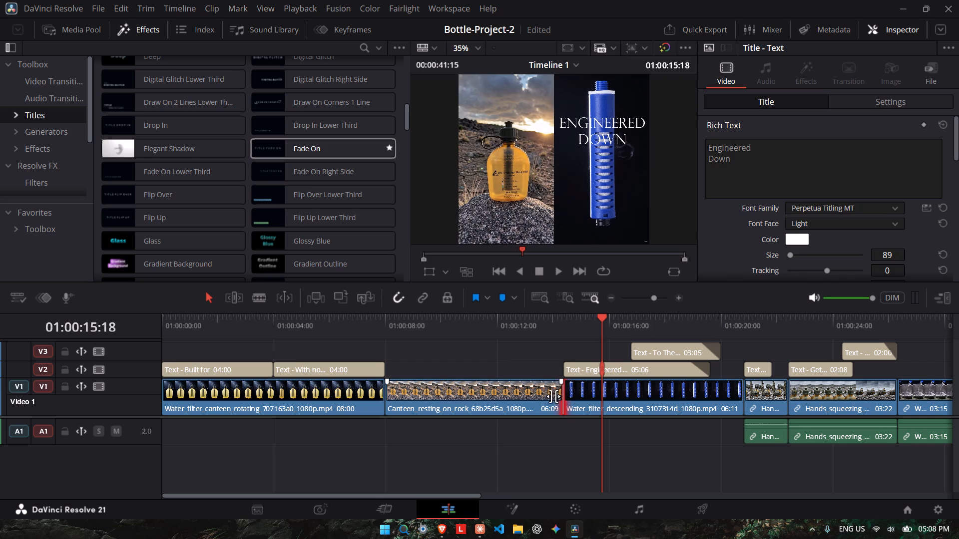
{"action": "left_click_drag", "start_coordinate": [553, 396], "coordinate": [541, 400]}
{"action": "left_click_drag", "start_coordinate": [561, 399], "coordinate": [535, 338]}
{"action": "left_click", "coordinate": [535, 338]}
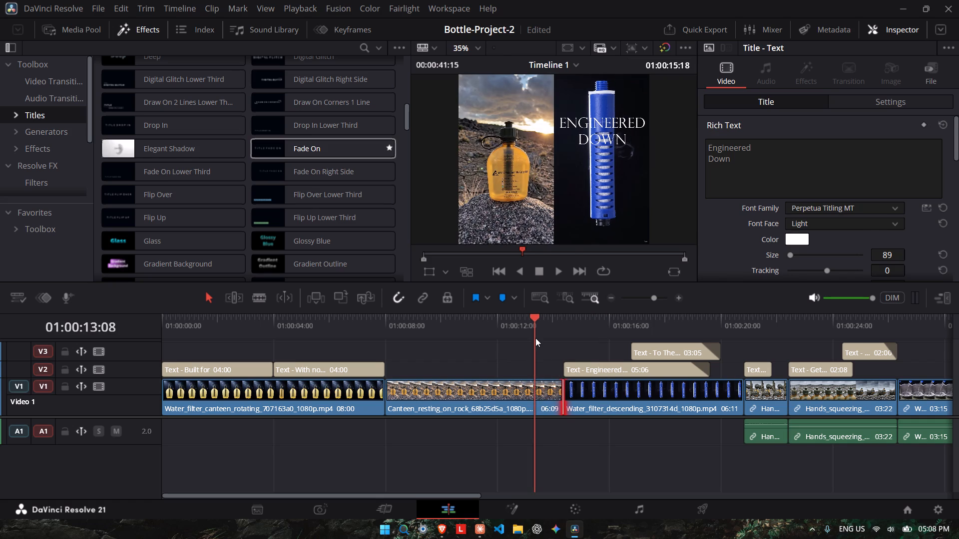
Shift everything after the Canteen_resting_on_rock clip later to make room, and trim that clip's end to a duration of 03:03.
{"action": "left_click_drag", "start_coordinate": [572, 349], "coordinate": [958, 451]}
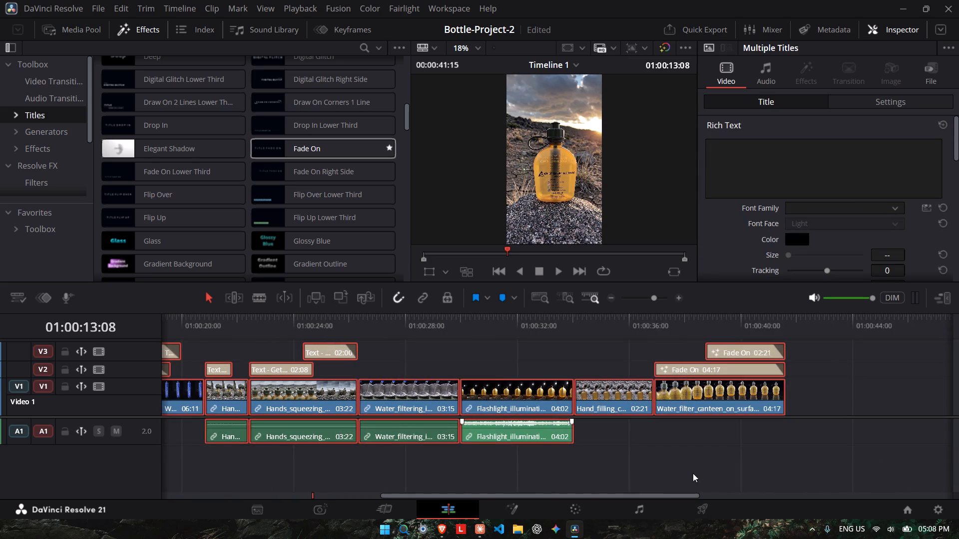
{"action": "scroll", "coordinate": [508, 455], "scroll_direction": "right", "scroll_amount": 3}
{"action": "left_click_drag", "start_coordinate": [545, 395], "coordinate": [576, 395]}
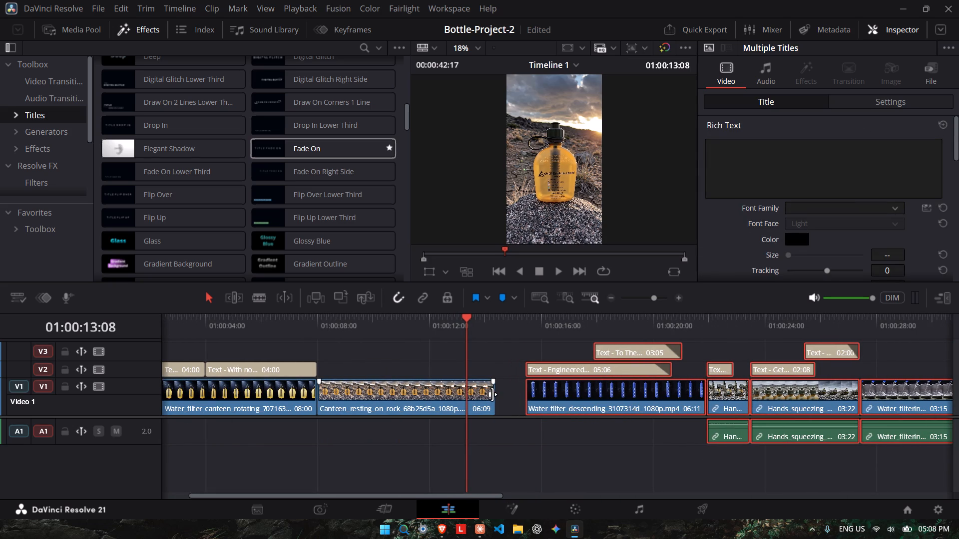
{"action": "left_click_drag", "start_coordinate": [496, 398], "coordinate": [443, 402]}
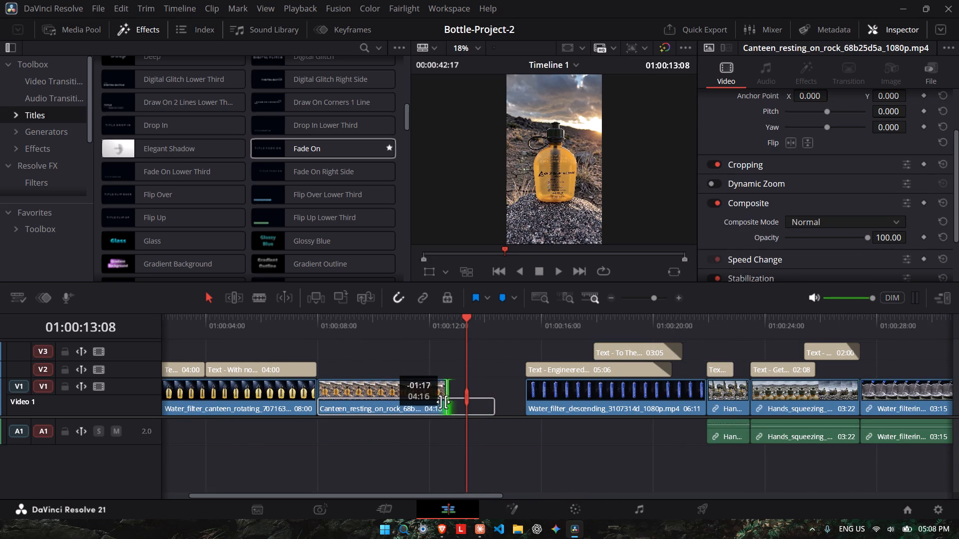
{"action": "left_click_drag", "start_coordinate": [443, 402], "coordinate": [404, 401]}
Select all clips, titles and audio from Water_filter_descending onward and shift them earlier against the end of the Canteen_resting_on_rock clip.
{"action": "left_click_drag", "start_coordinate": [505, 344], "coordinate": [748, 393]}
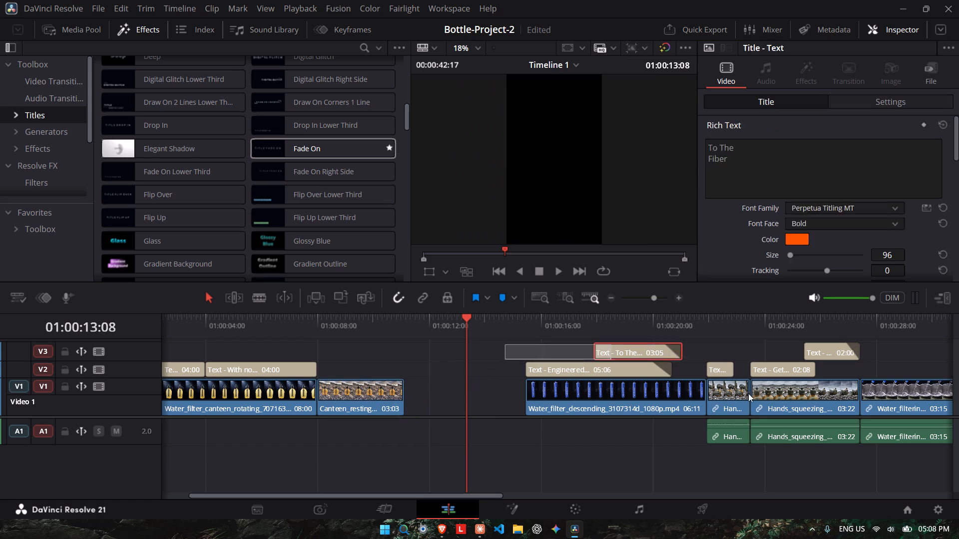
{"action": "left_click_drag", "start_coordinate": [748, 393], "coordinate": [958, 461]}
{"action": "scroll", "coordinate": [745, 437], "scroll_direction": "right", "scroll_amount": 5}
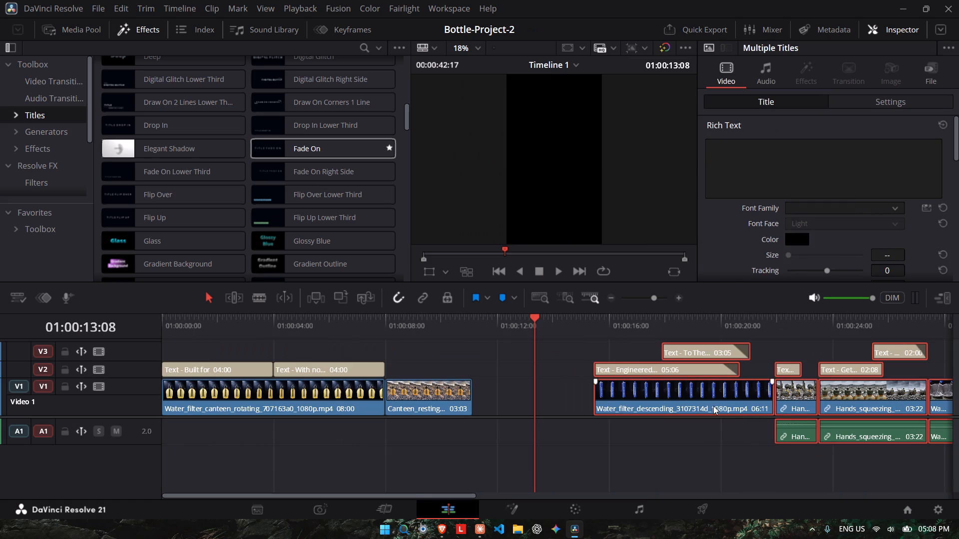
{"action": "left_click_drag", "start_coordinate": [696, 391], "coordinate": [577, 404]}
Play back from the "With no Tap" title into the Flashlight_illuminating_military clip to review the tightened edit.
{"action": "left_click", "coordinate": [350, 322]}
{"action": "key", "text": "space"}
{"action": "key", "text": "space"}
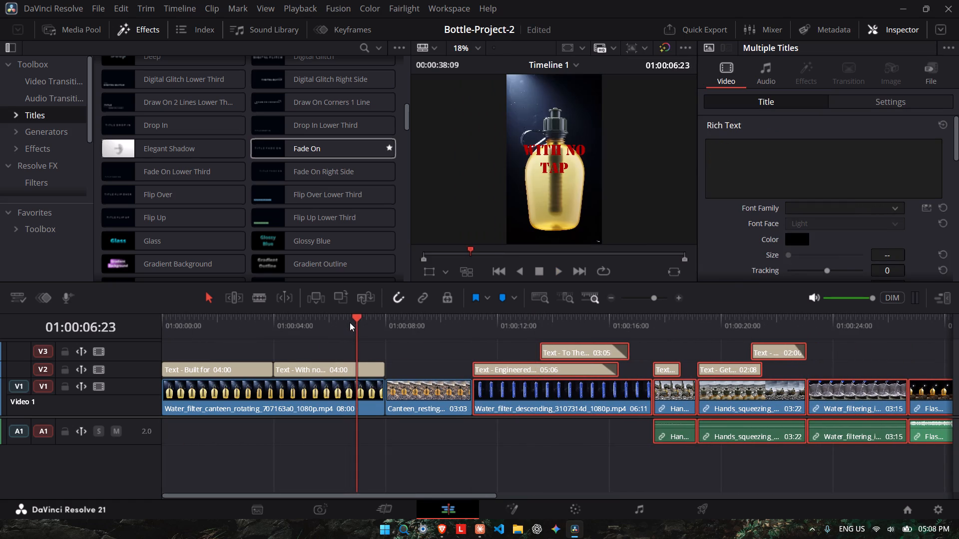
{"action": "key", "text": "space"}
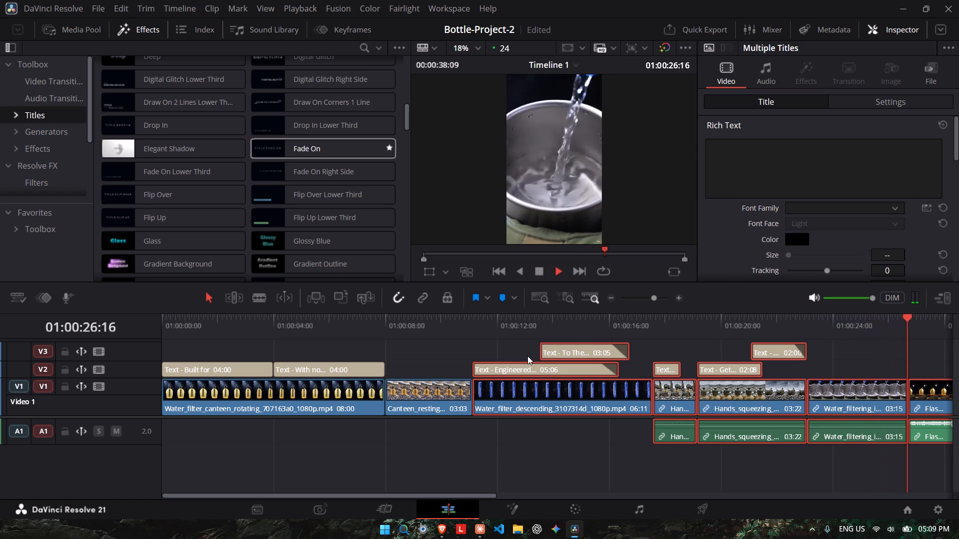
{"action": "key", "text": "space"}
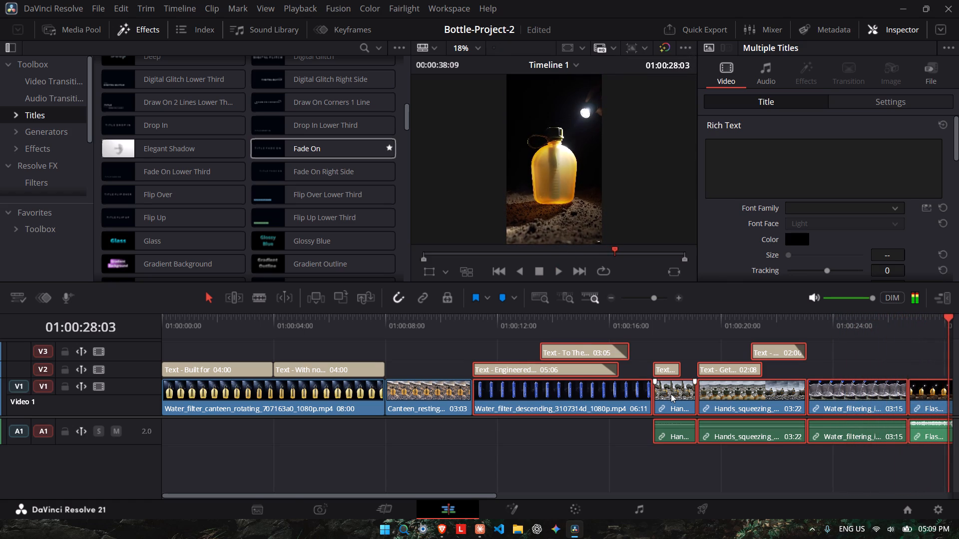
Delete the audio of the Flashlight_illuminating_military clip from A1, keeping its video.
{"action": "scroll", "coordinate": [671, 394], "scroll_direction": "left", "scroll_amount": 2}
{"action": "left_click", "coordinate": [653, 437]}
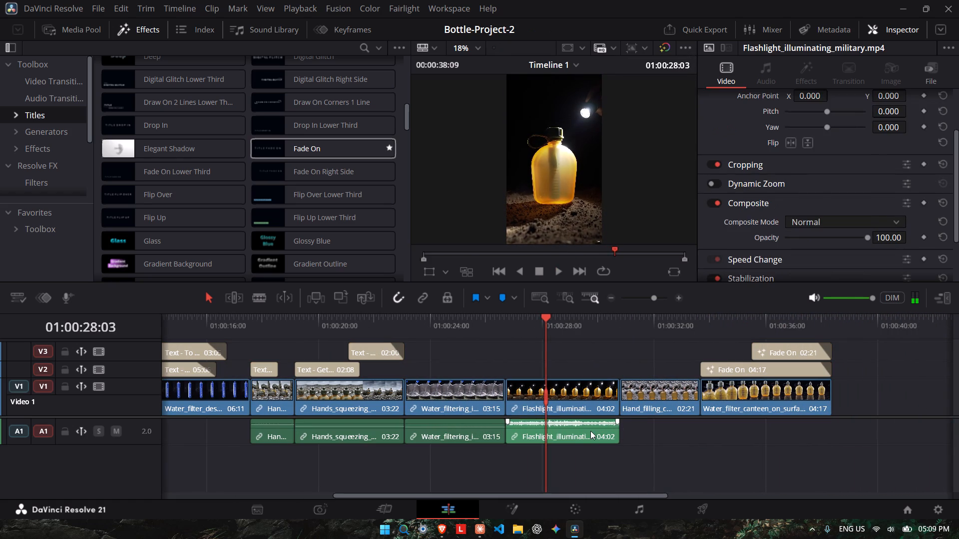
{"action": "left_click", "coordinate": [590, 431]}
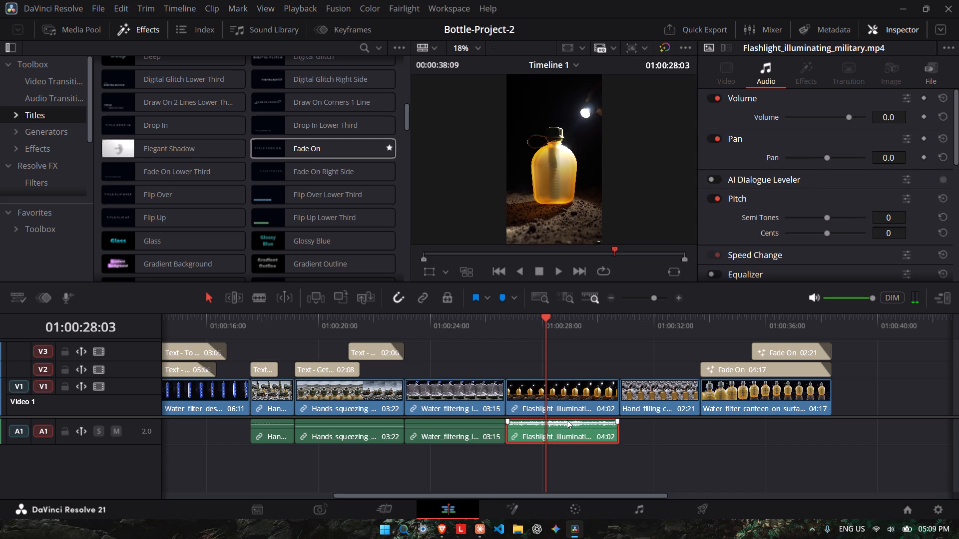
{"action": "key", "text": "BackSpace"}
Play from the Flashlight_illuminating_military clip to the end of the timeline to review the closing section.
{"action": "key", "text": "space"}
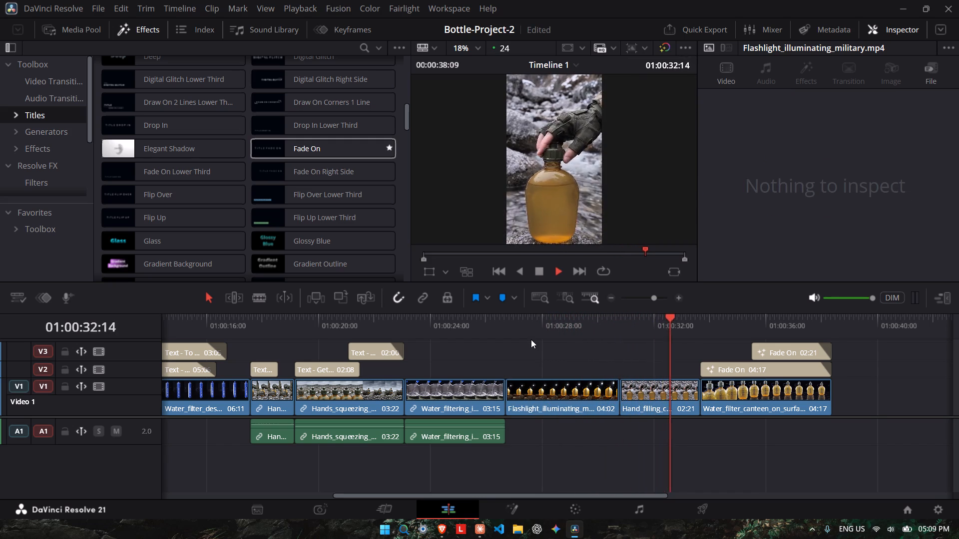
{"action": "key", "text": "space"}
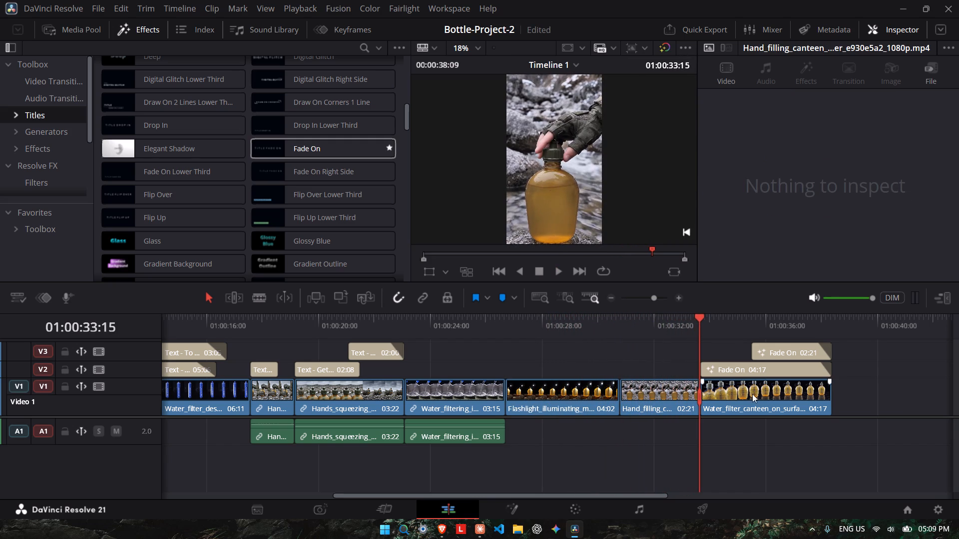
{"action": "key", "text": "space"}
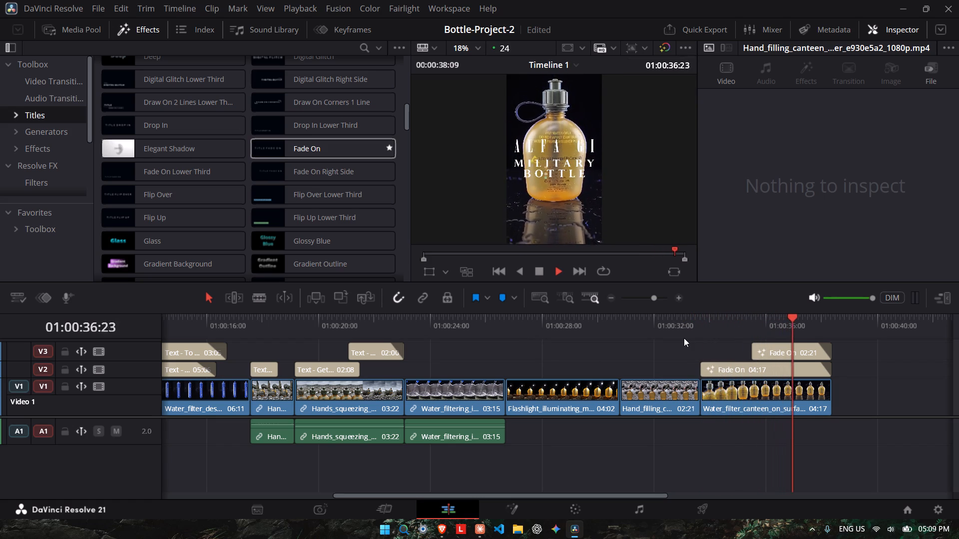
{"action": "key", "text": "space"}
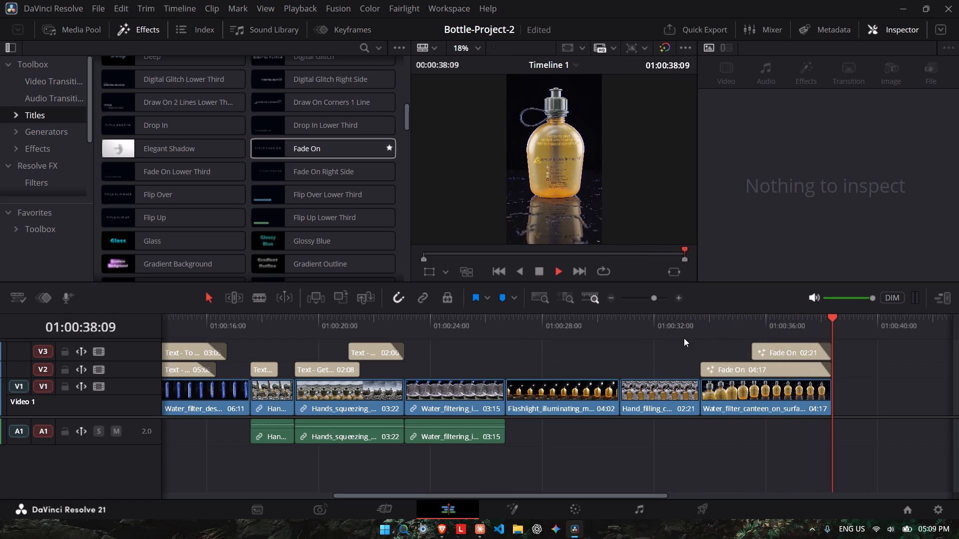
Add a fade-out to the end of the final Water_filter_canteen_on_surface clip on V1 and replay the closing section.
{"action": "left_click_drag", "start_coordinate": [828, 383], "coordinate": [798, 399]}
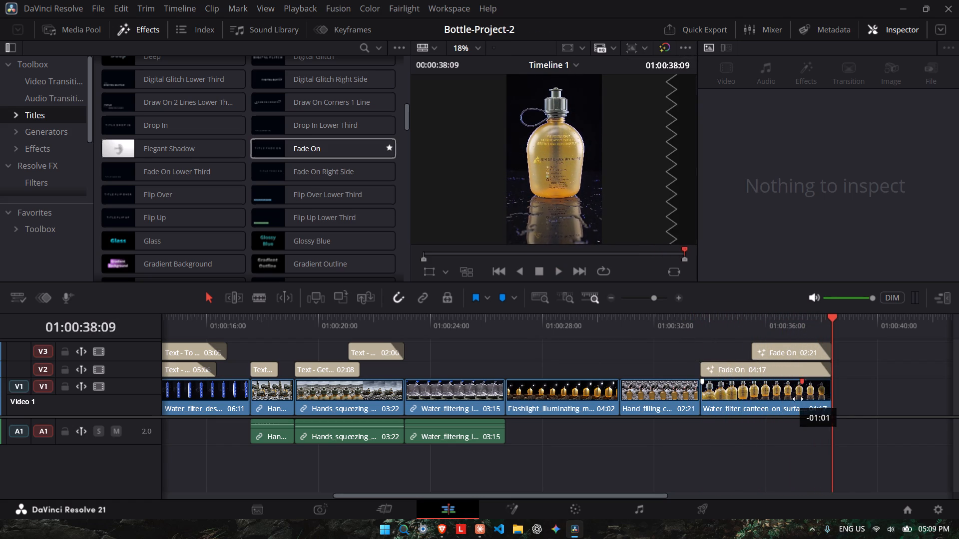
{"action": "left_click_drag", "start_coordinate": [798, 399], "coordinate": [784, 404]}
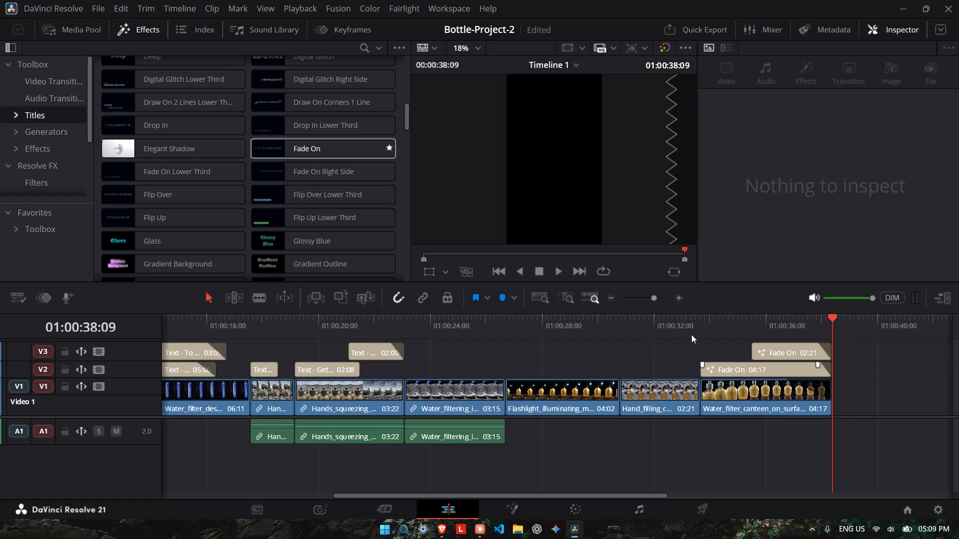
{"action": "left_click", "coordinate": [686, 335]}
{"action": "key", "text": "space"}
{"action": "key", "text": "space"}
Play the opening captions from the start and look over the timeline through to the closing titles.
{"action": "scroll", "coordinate": [661, 351], "scroll_direction": "right", "scroll_amount": 5}
{"action": "left_click_drag", "start_coordinate": [434, 327], "coordinate": [195, 343]}
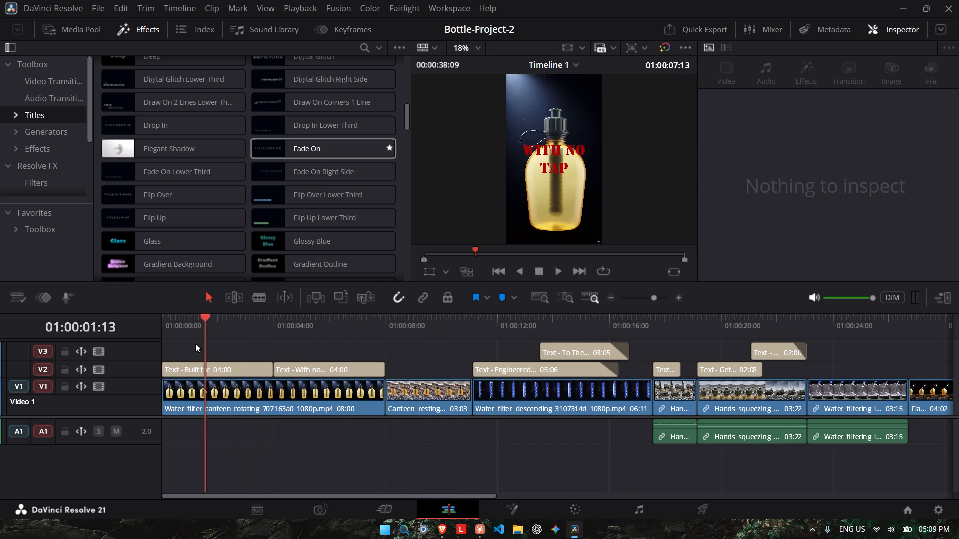
{"action": "left_click_drag", "start_coordinate": [195, 343], "coordinate": [152, 344]}
{"action": "key", "text": "space"}
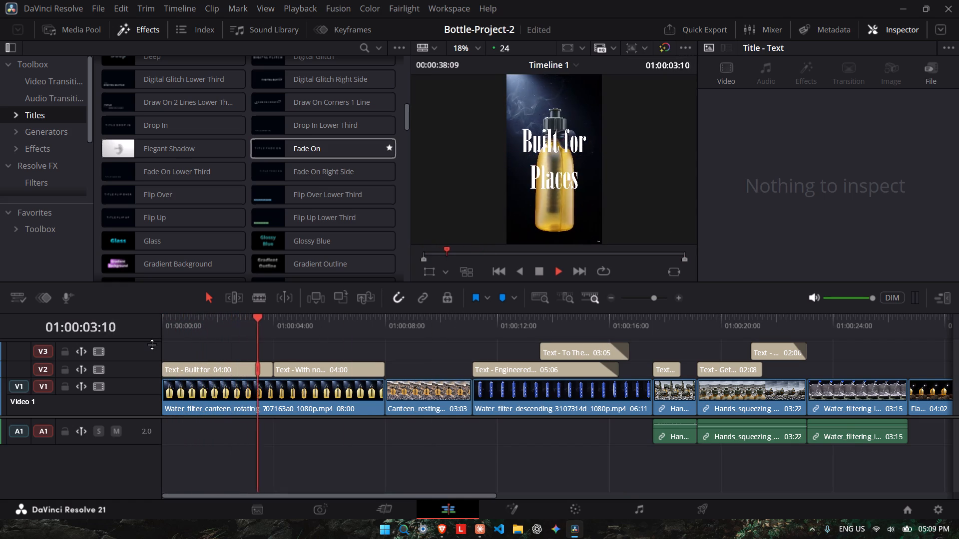
{"action": "key", "text": "space"}
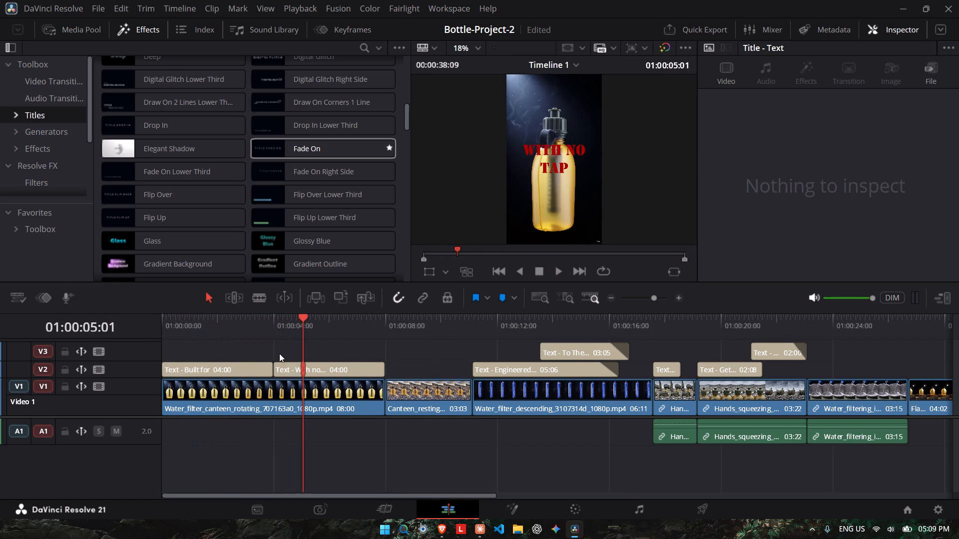
{"action": "scroll", "coordinate": [279, 353], "scroll_direction": "left", "scroll_amount": 3}
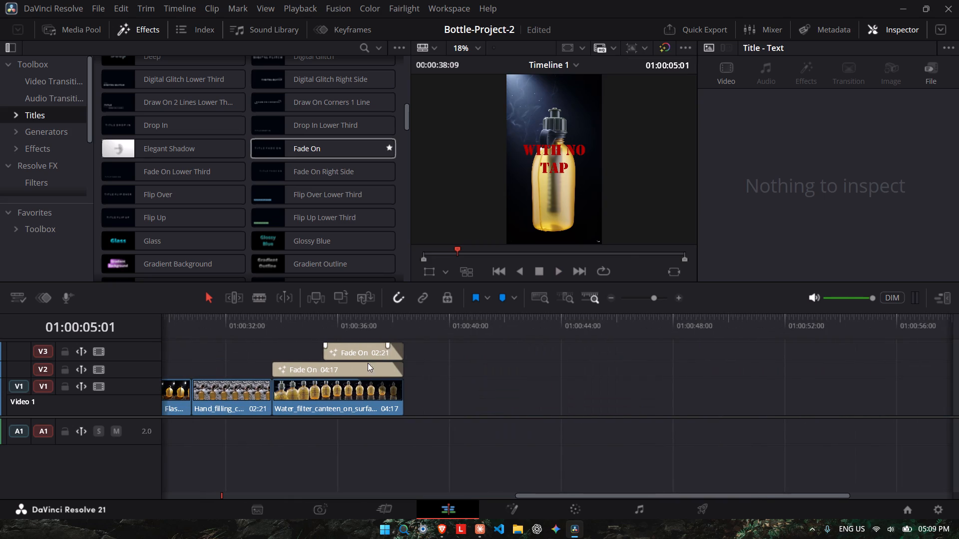
{"action": "scroll", "coordinate": [300, 431], "scroll_direction": "right", "scroll_amount": 9}
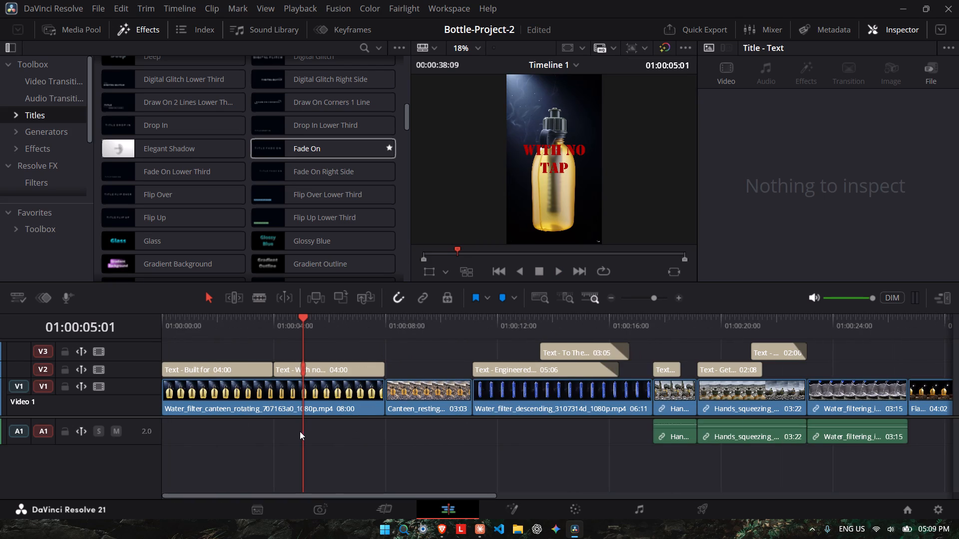
Close DaVinci Resolve, minimise the browser window and relaunch DaVinci Resolve from the desktop.
{"action": "left_click", "coordinate": [958, 0]}
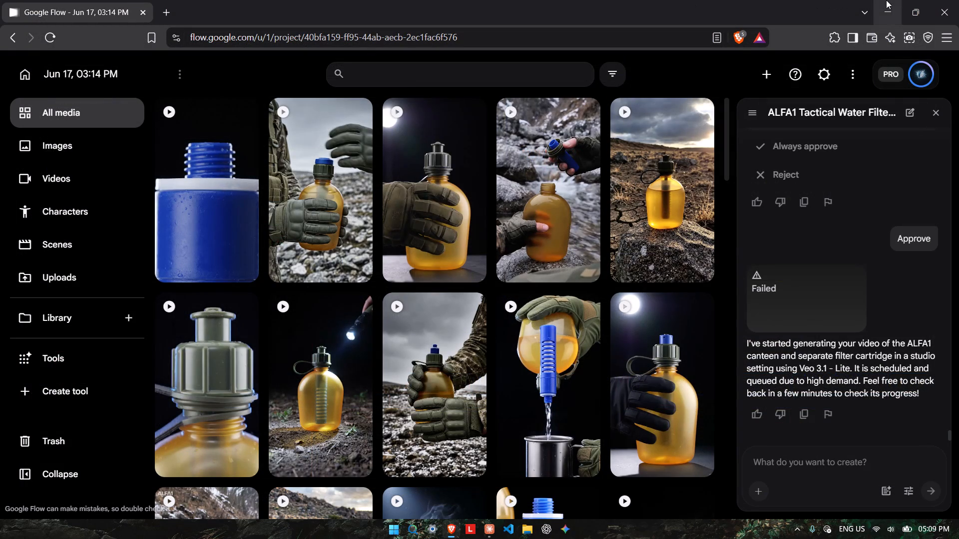
{"action": "left_click", "coordinate": [886, 0]}
{"action": "double_click", "coordinate": [106, 76]}
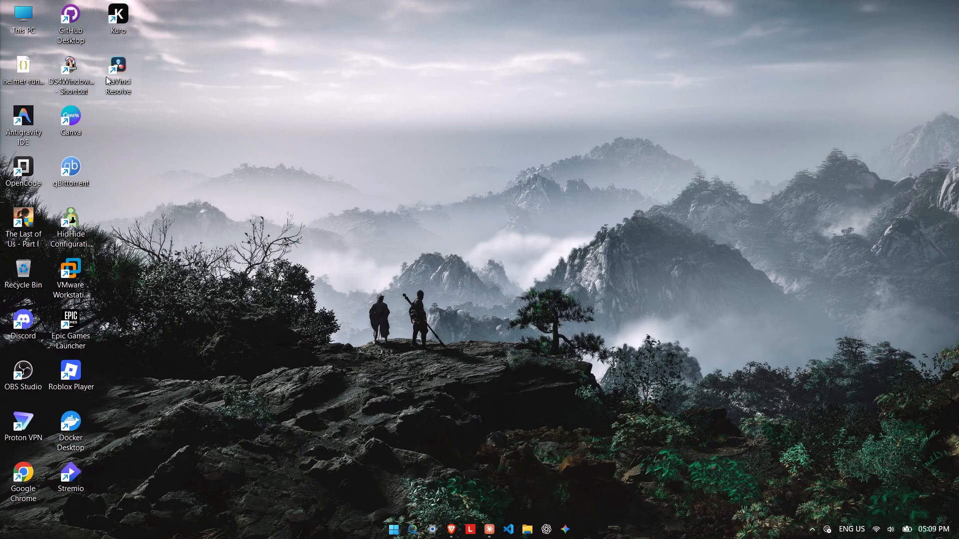